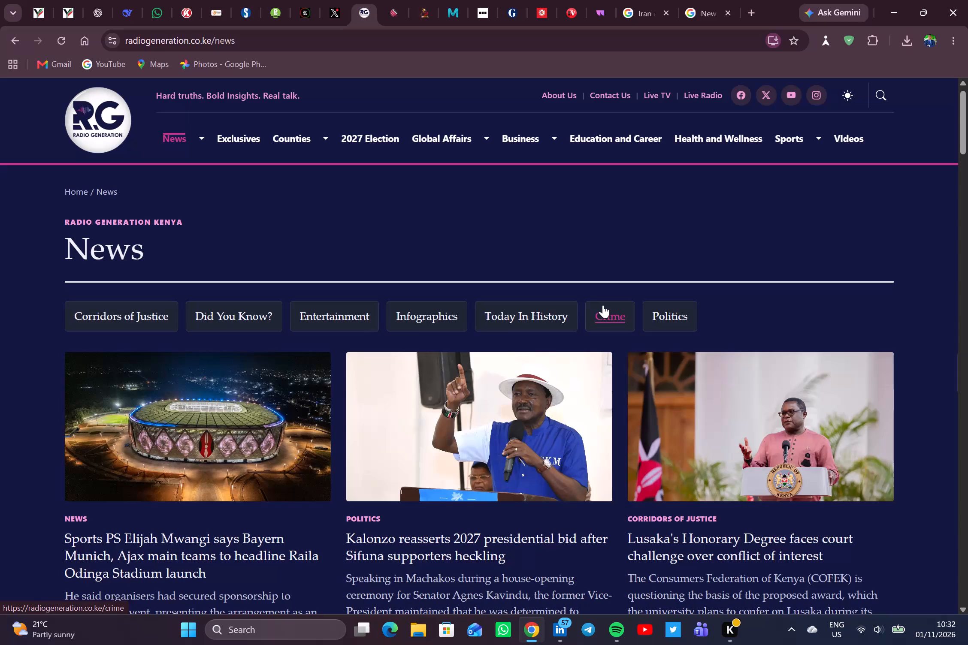
pyautogui.scroll(-1, 603, 305)
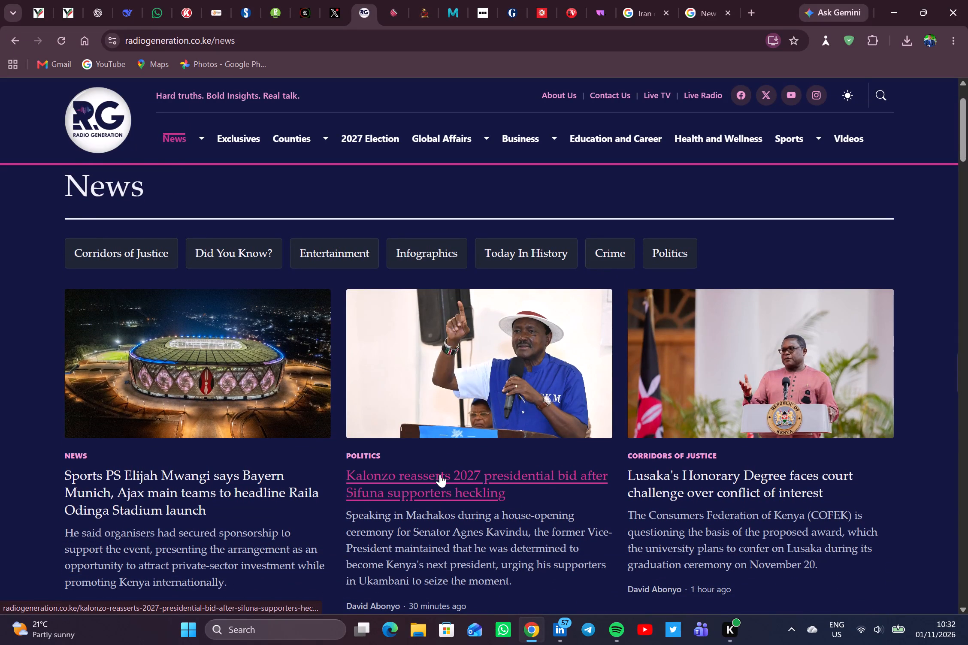
pyautogui.click(440, 474)
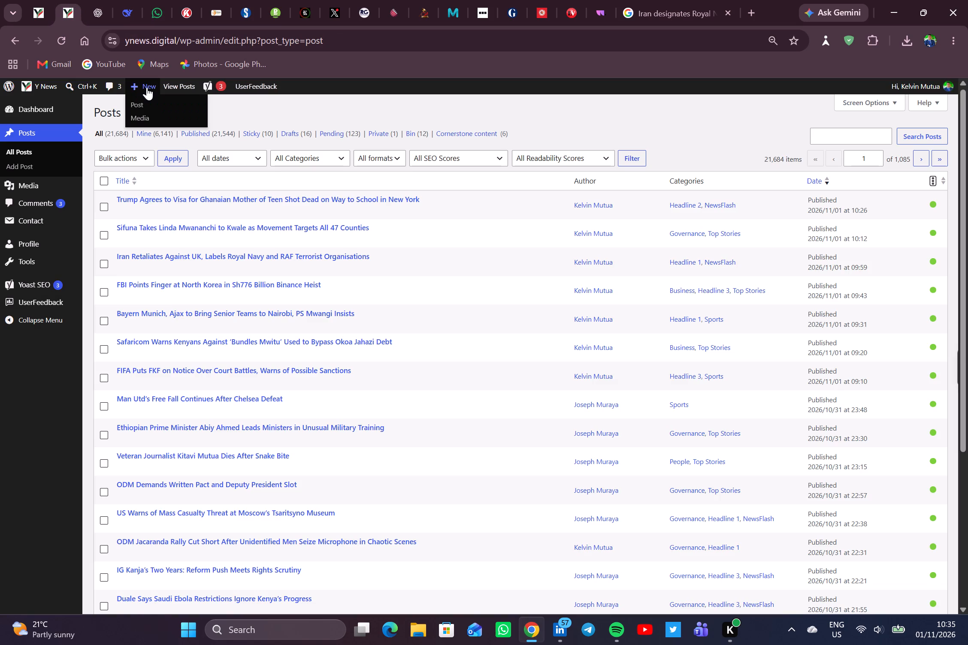
pyautogui.click(147, 87)
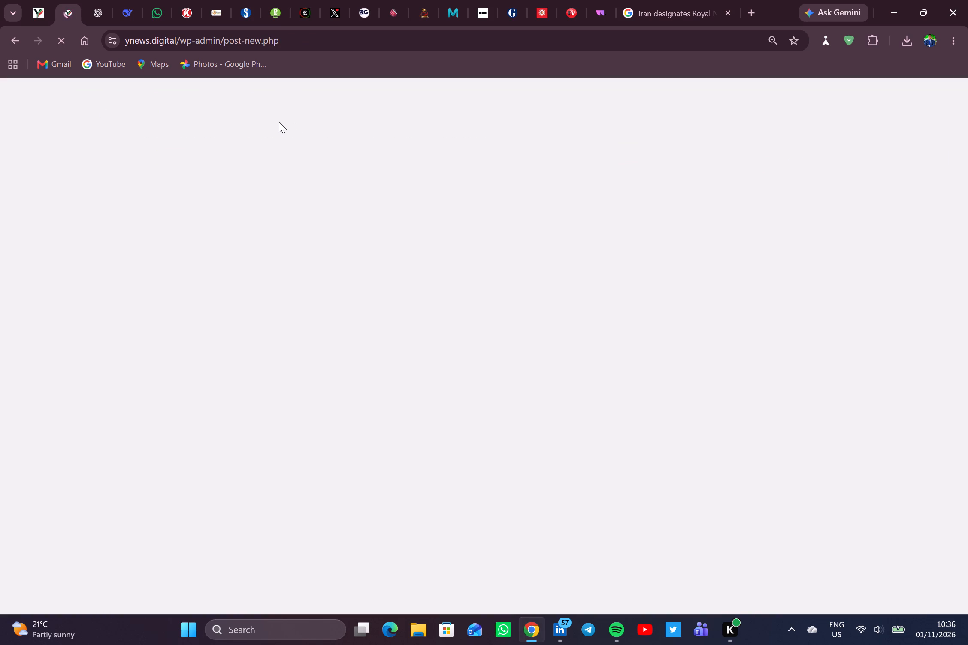
pyautogui.click(329, 8)
pyautogui.scroll(-1, 638, 272)
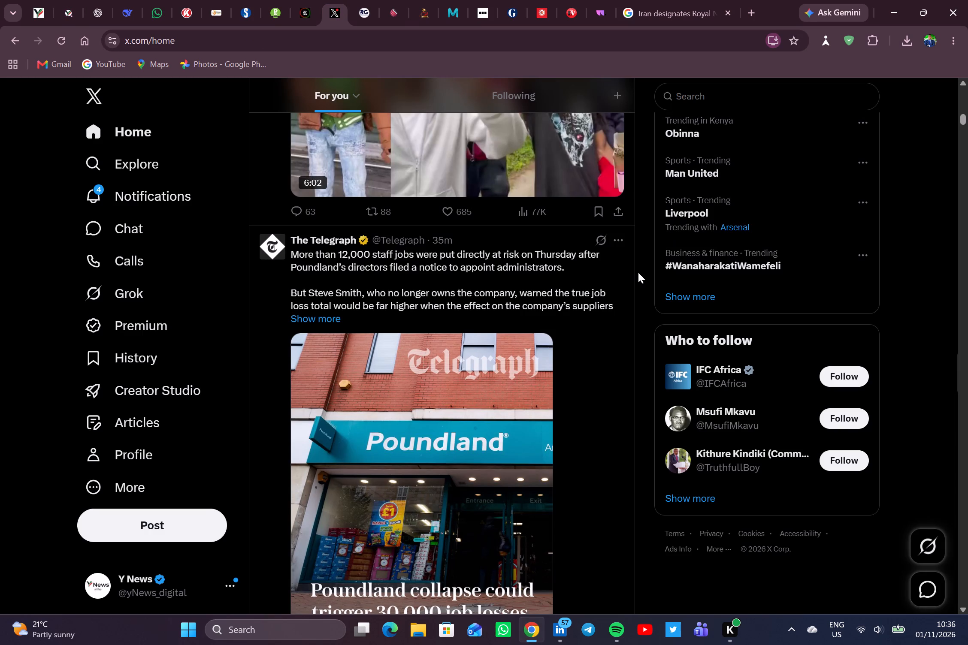
pyautogui.scroll(-5, 638, 272)
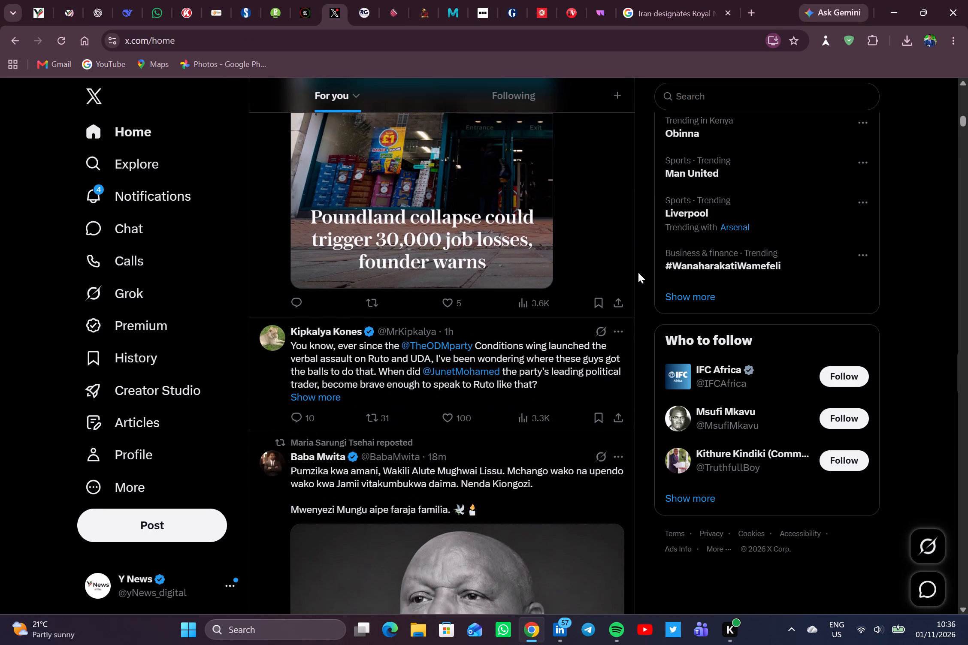
pyautogui.scroll(-2, 638, 272)
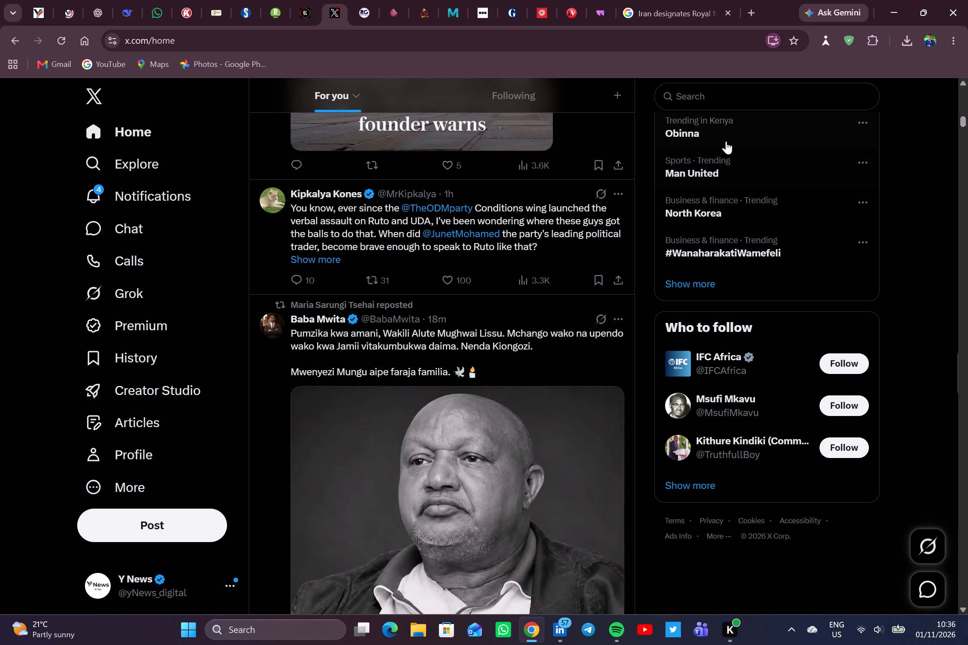
pyautogui.click(733, 103)
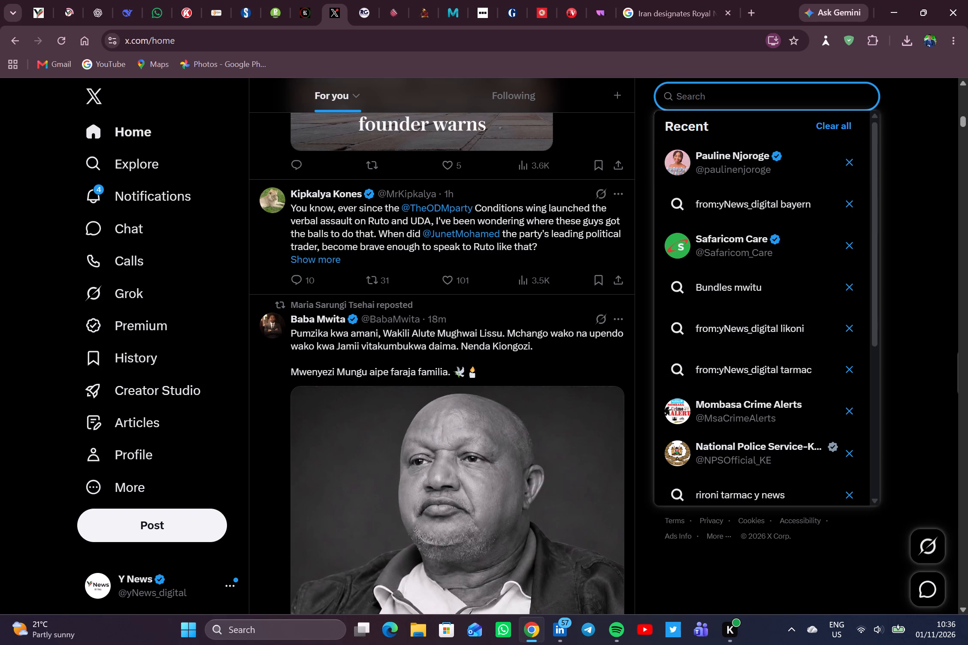
pyautogui.press('k')
pyautogui.press('a')
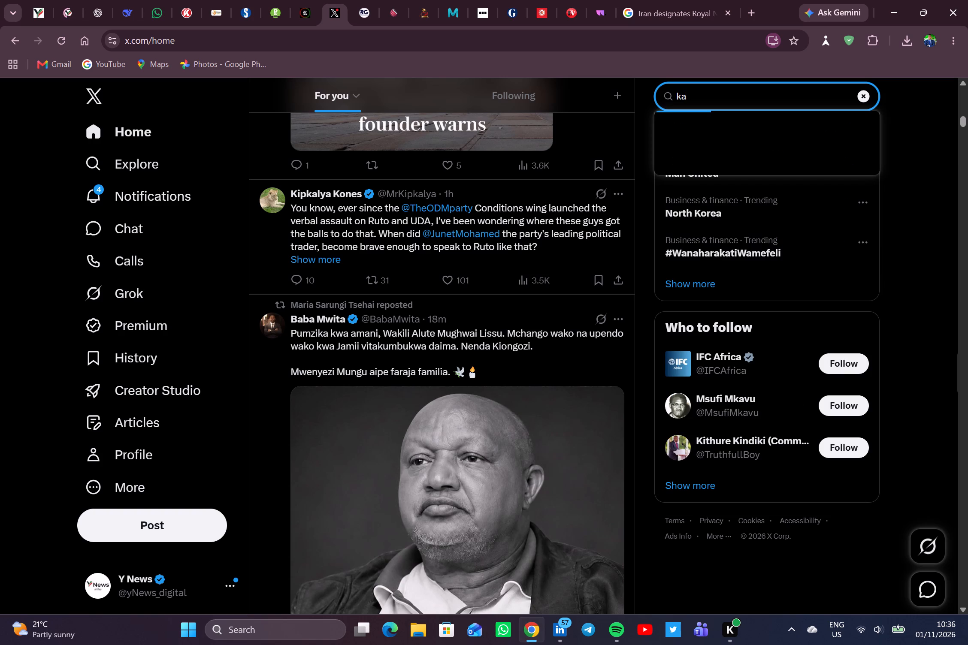
pyautogui.write('lon')
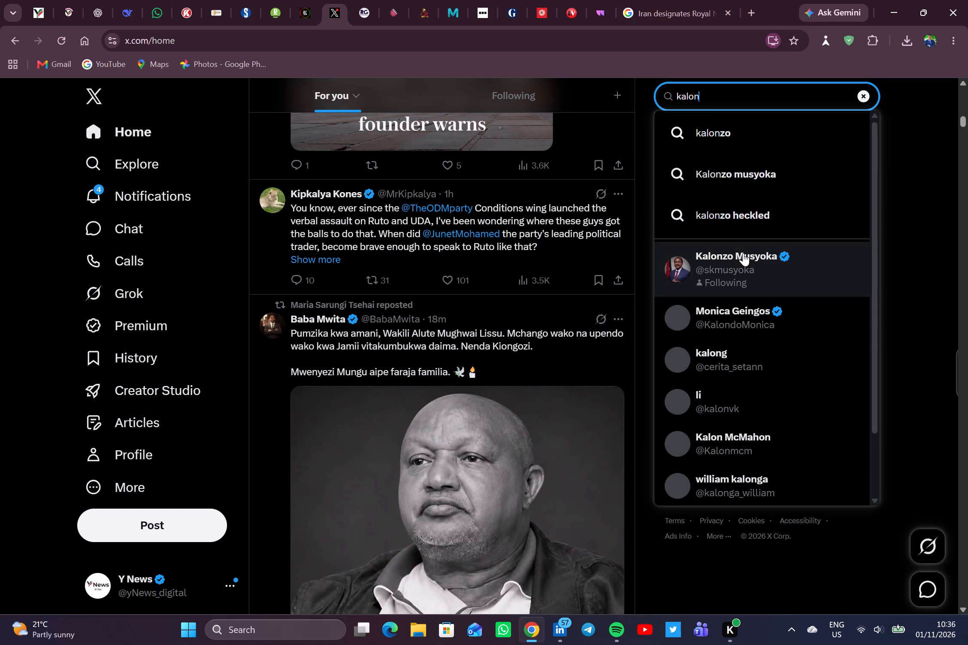
pyautogui.click(743, 253)
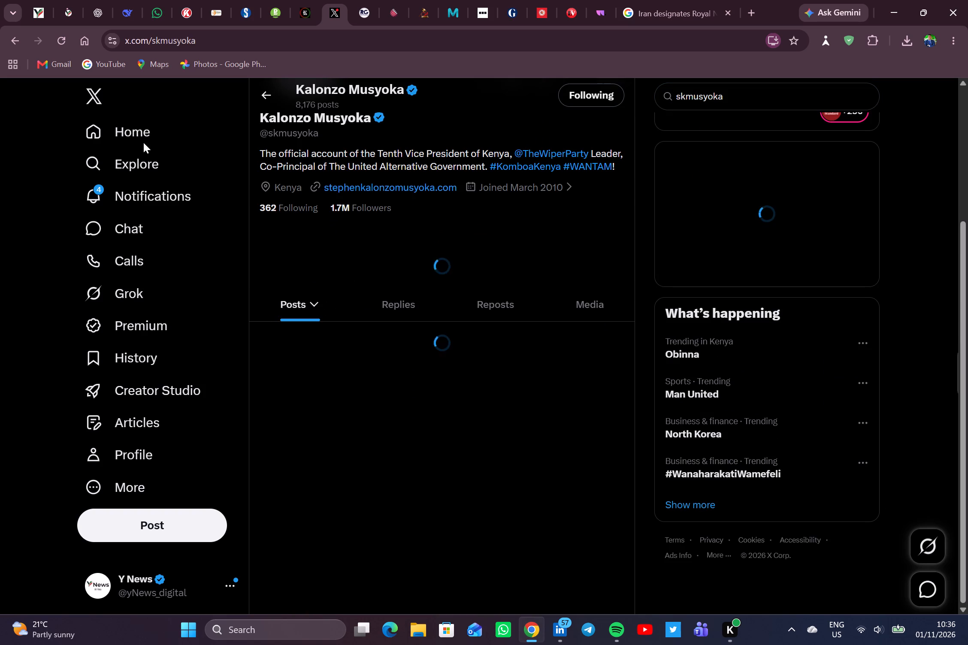
# Return to the new Y News post and paste the copied Kalonzo article, starting in the title.
pyautogui.click(66, 13)
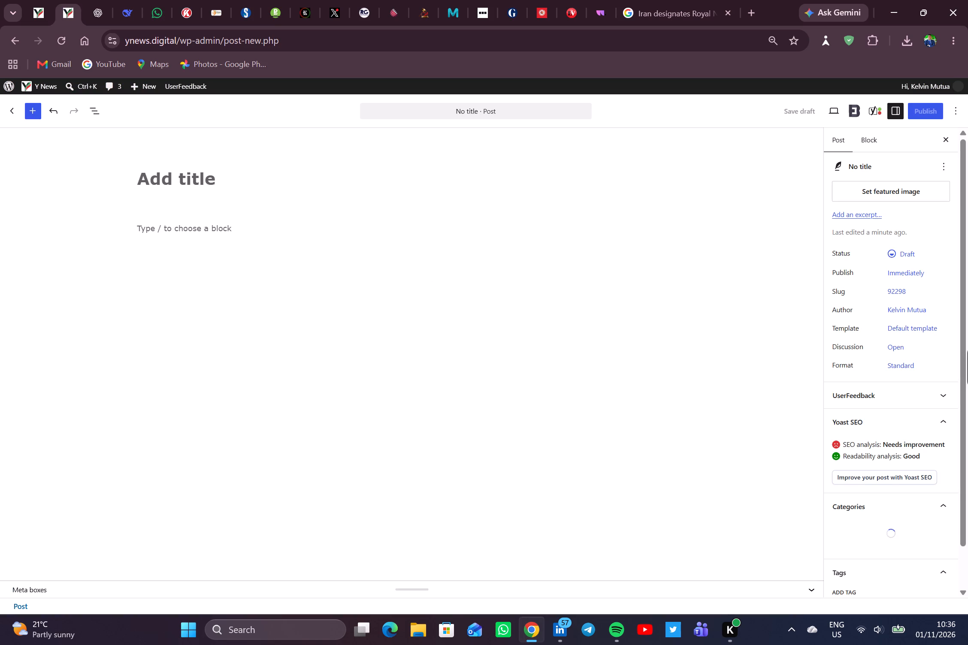
pyautogui.click(194, 189)
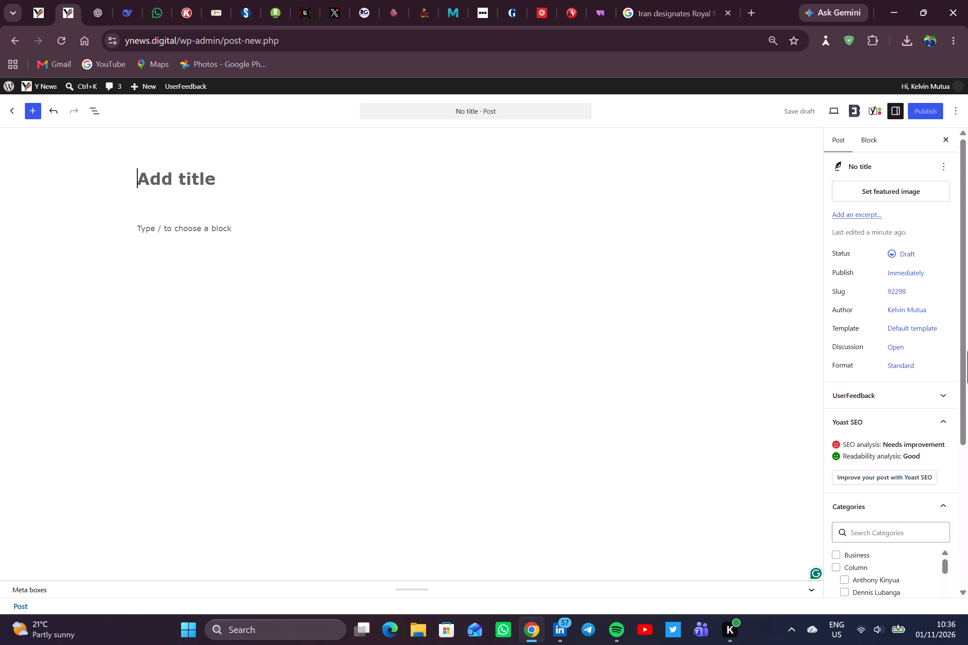
pyautogui.hotkey('ctrl', 'v')
# Remove the bold formatting from the "MACHAKOS, Kenya –" dateline in the article's opening paragraph.
pyautogui.scroll(4, 281, 304)
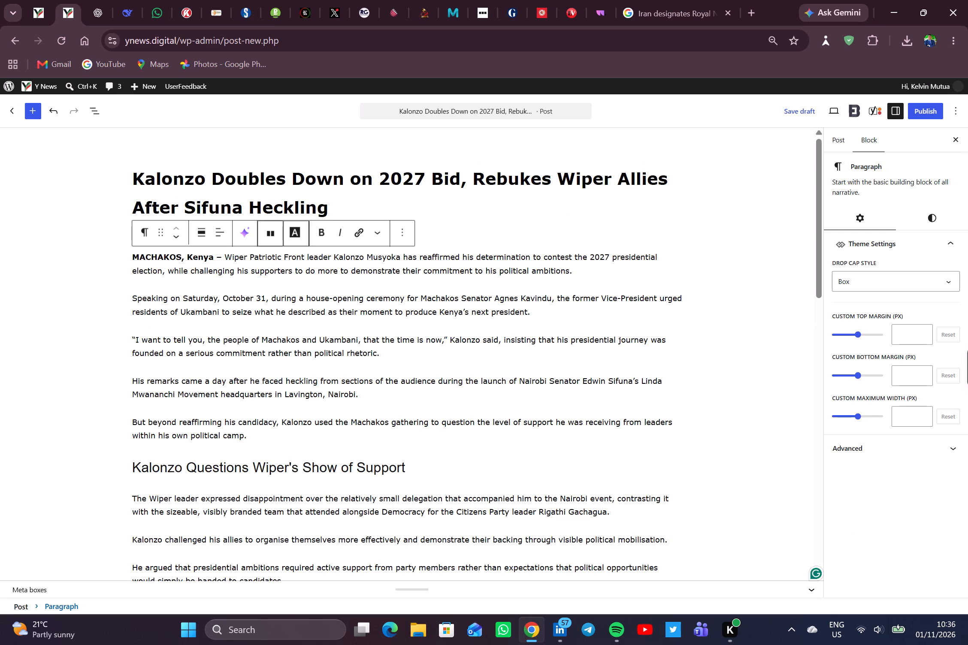
pyautogui.click(167, 255)
pyautogui.click(320, 231)
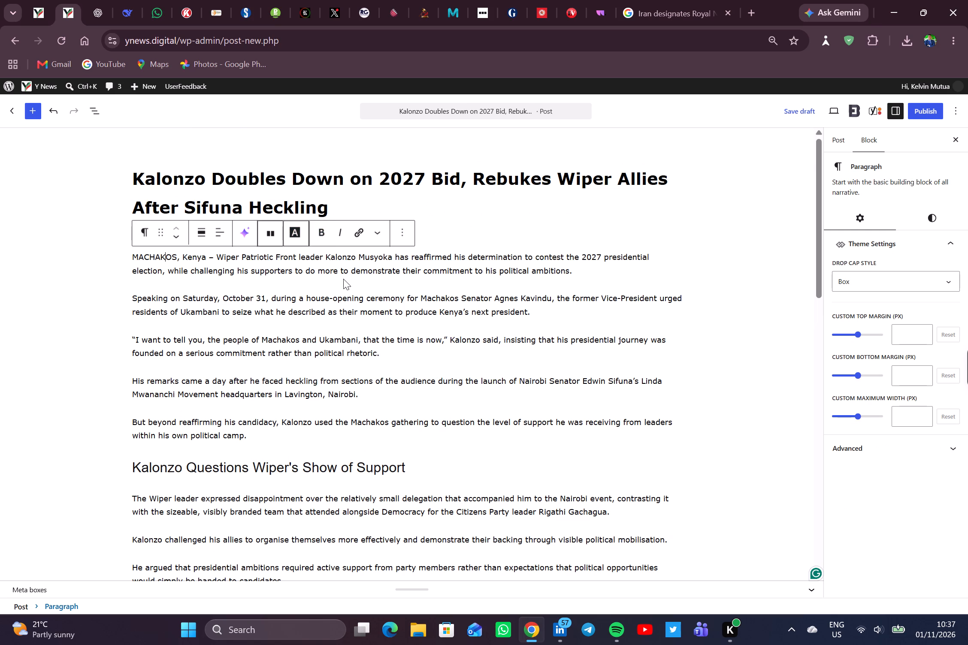
pyautogui.scroll(-1, 343, 279)
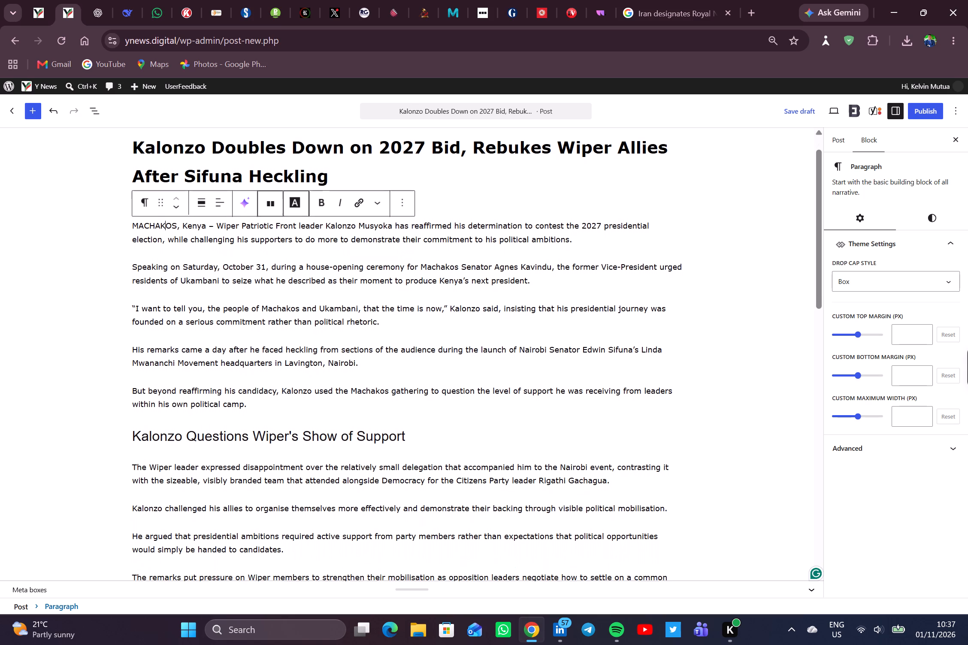
pyautogui.scroll(-1, 343, 279)
# Switch back to Kalonzo Musyoka's X profile and look through the photos in his post about Senator Agnes Kavindu's thanksgiving service.
pyautogui.click(338, 3)
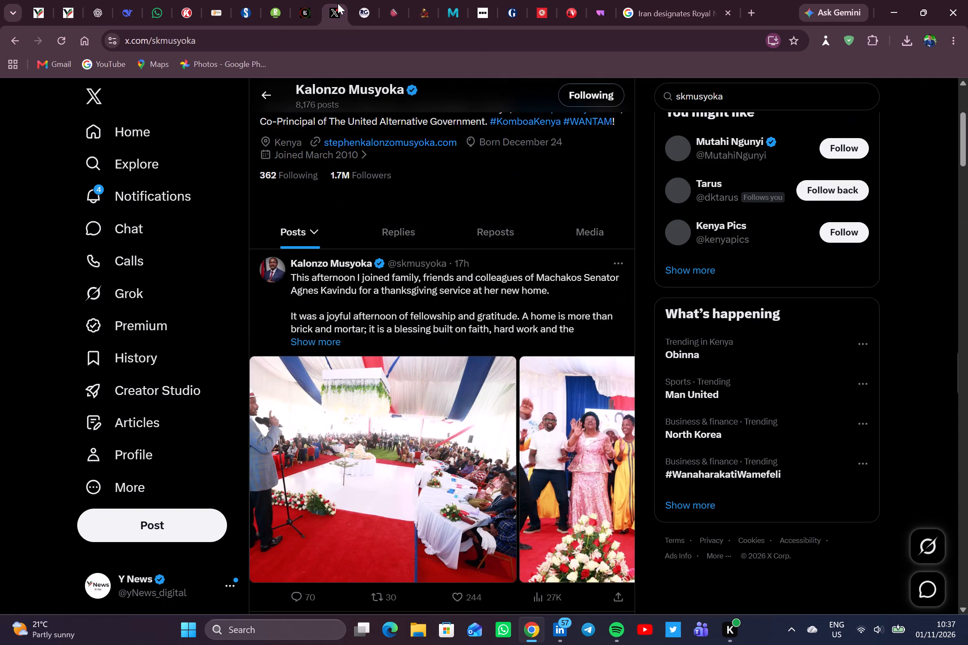
pyautogui.scroll(-1, 474, 273)
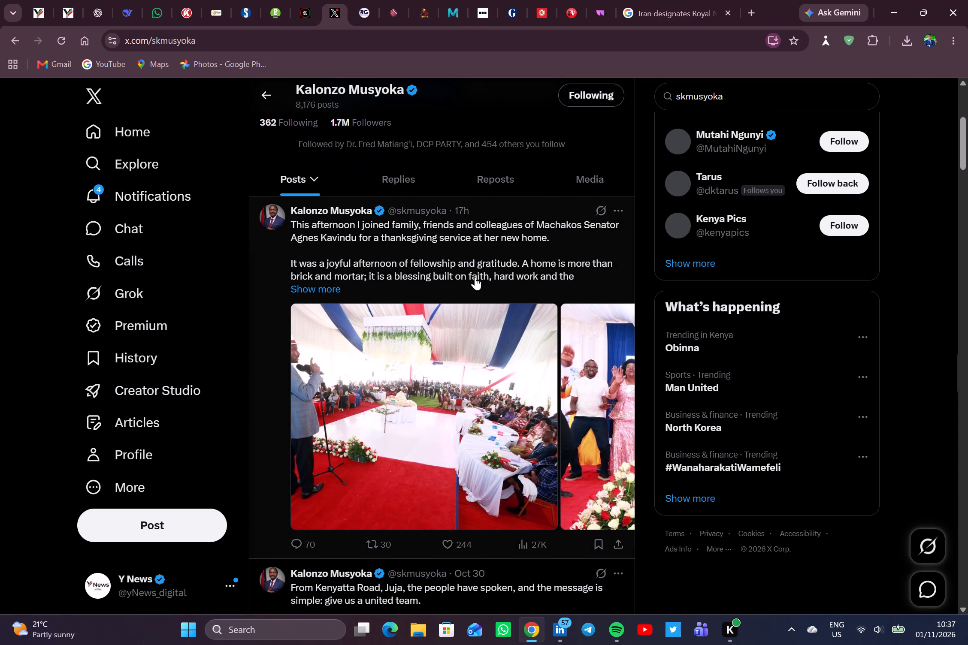
pyautogui.scroll(-1, 482, 351)
pyautogui.hscroll(-1, 482, 351)
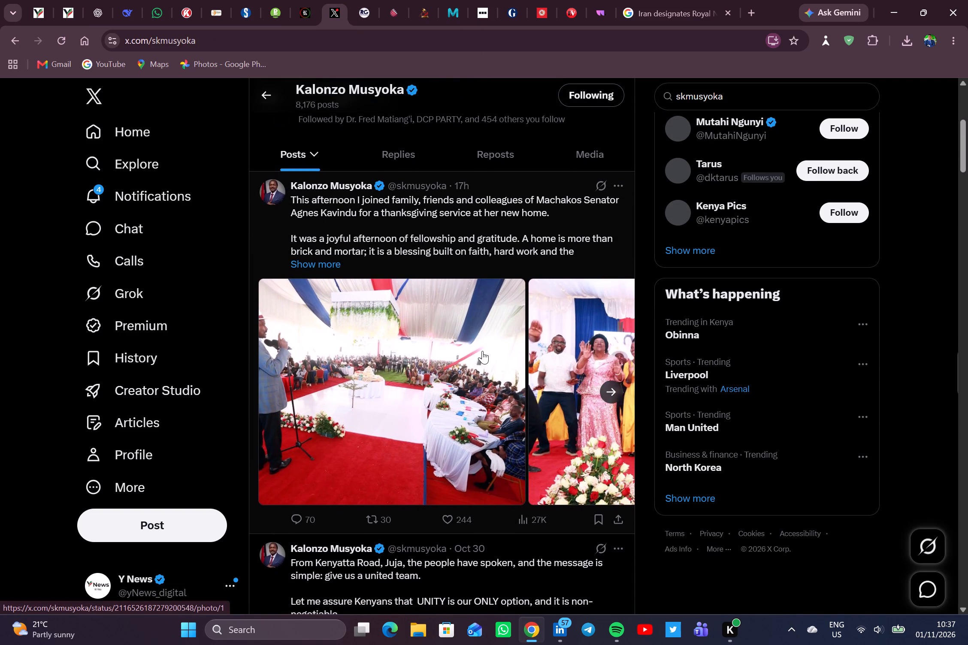
pyautogui.hscroll(-3, 482, 351)
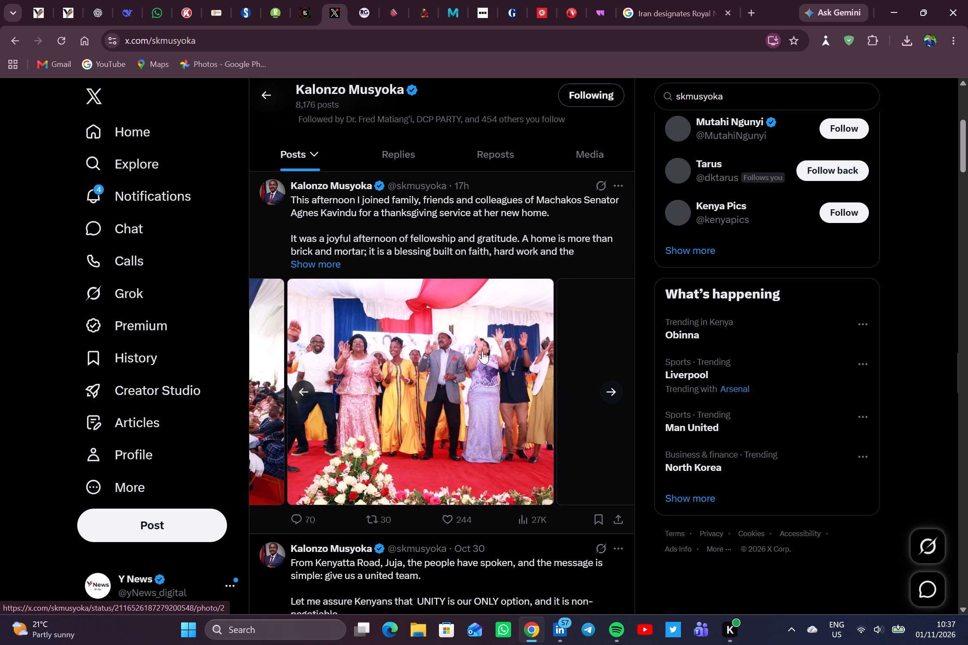
pyautogui.hscroll(-1, 482, 351)
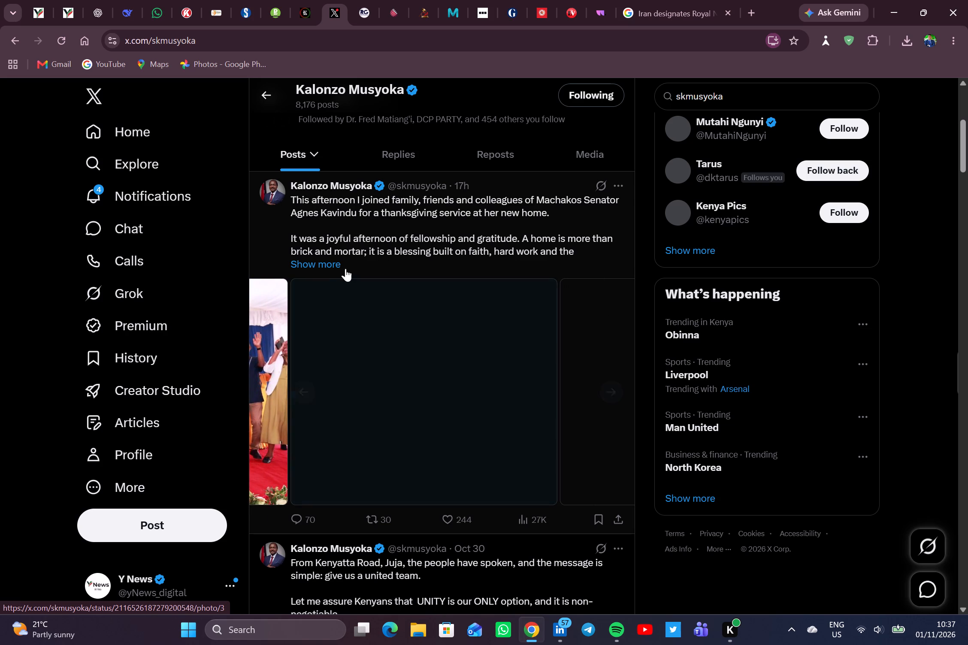
# Expand the full text of the thanksgiving service post, read it and view its remaining photos.
pyautogui.click(327, 261)
pyautogui.scroll(-1, 388, 260)
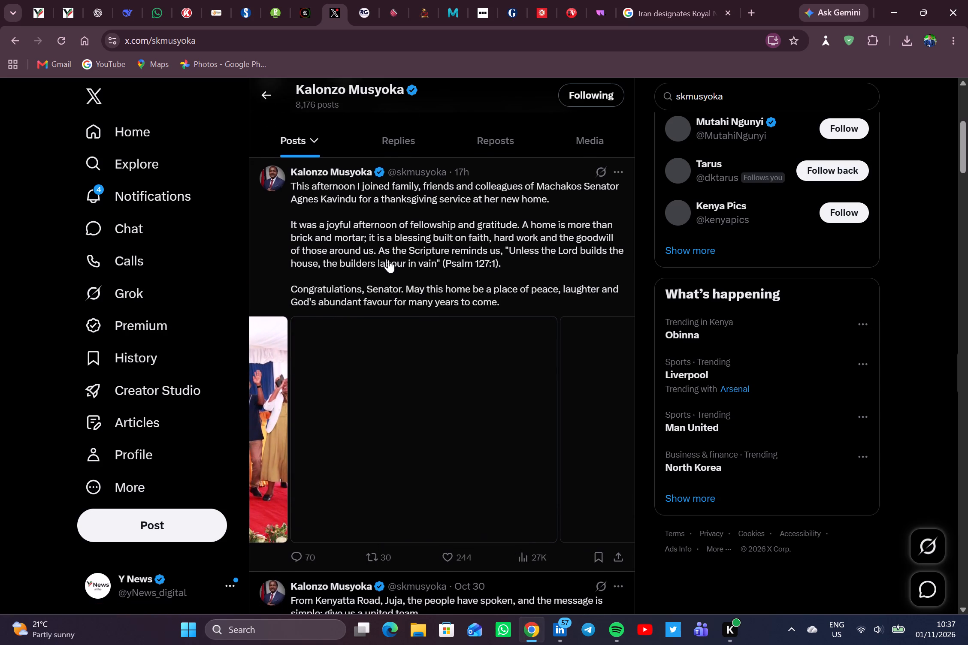
pyautogui.scroll(-1, 388, 260)
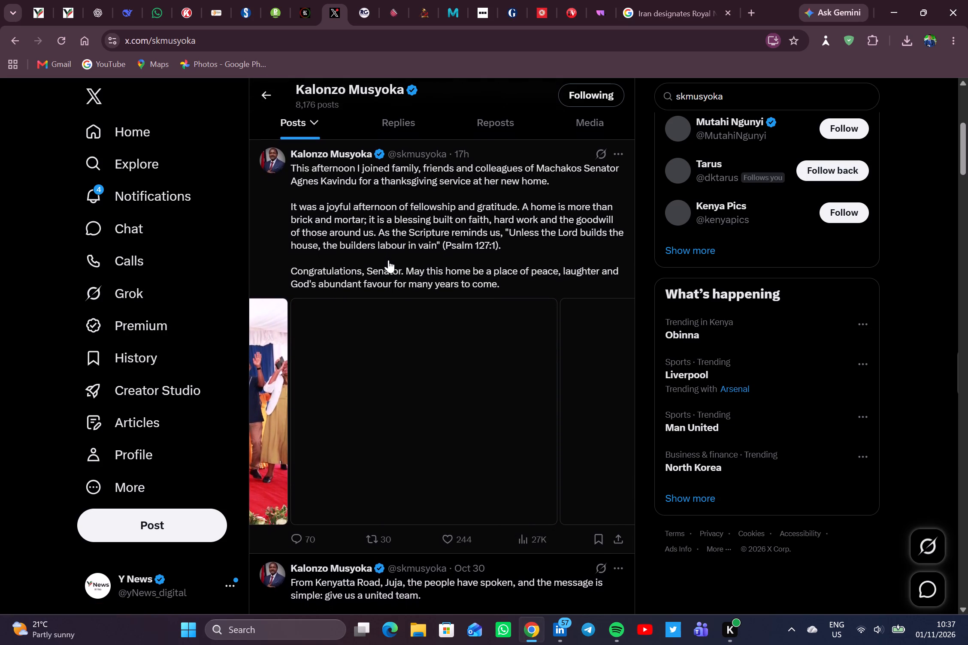
pyautogui.scroll(-3, 388, 260)
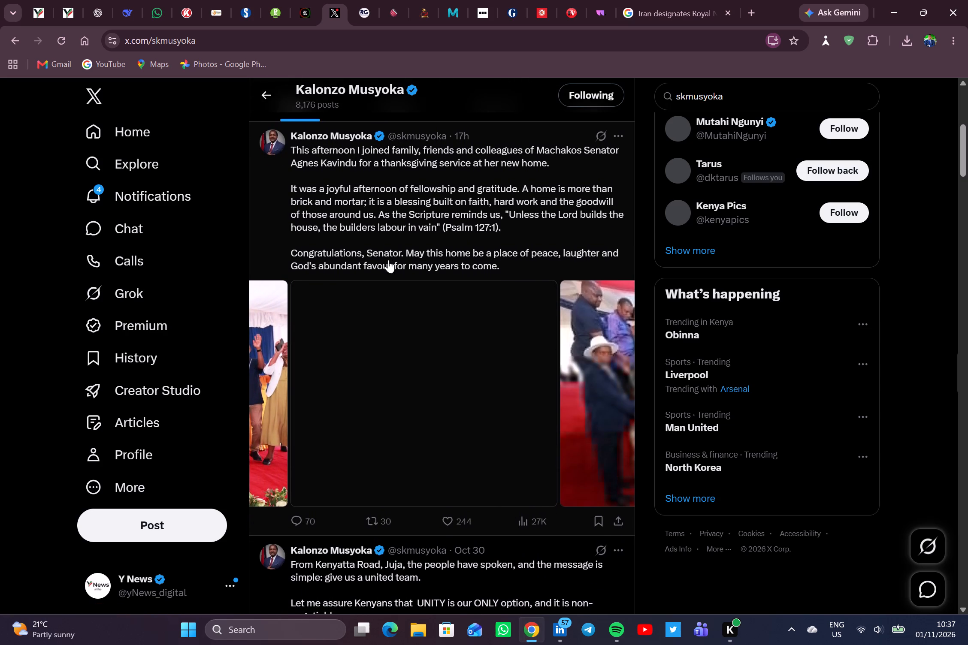
pyautogui.scroll(-3, 388, 260)
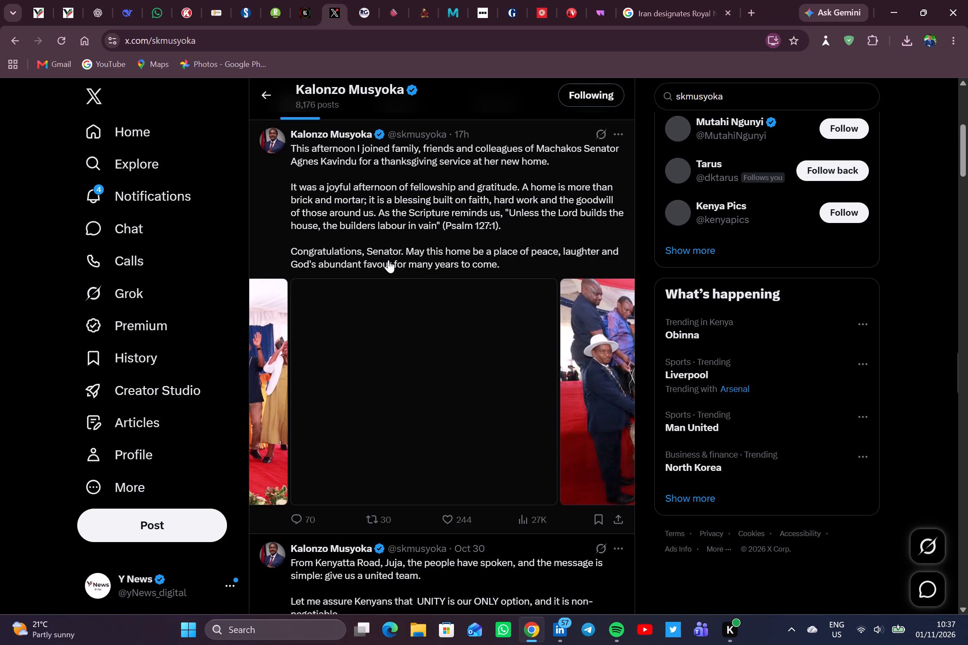
pyautogui.scroll(-2, 388, 260)
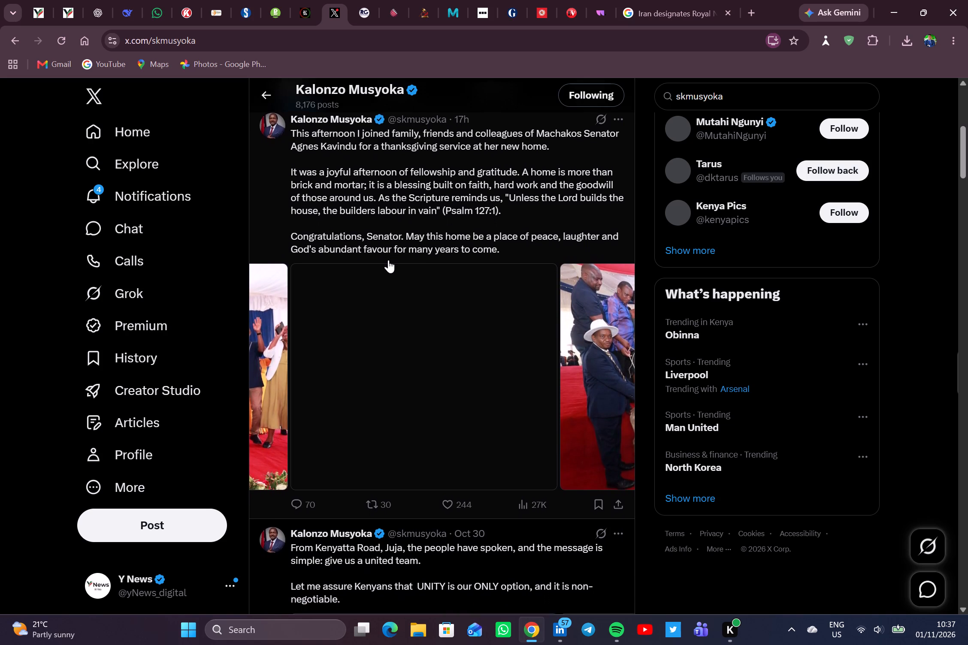
pyautogui.scroll(-3, 388, 260)
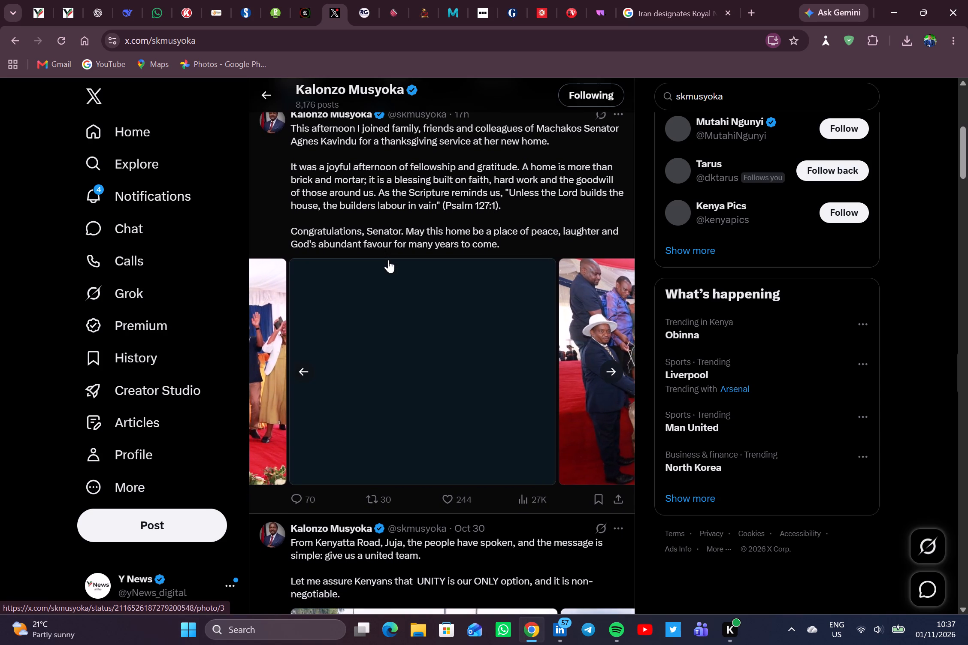
pyautogui.scroll(-1, 388, 260)
pyautogui.hscroll(-2, 388, 260)
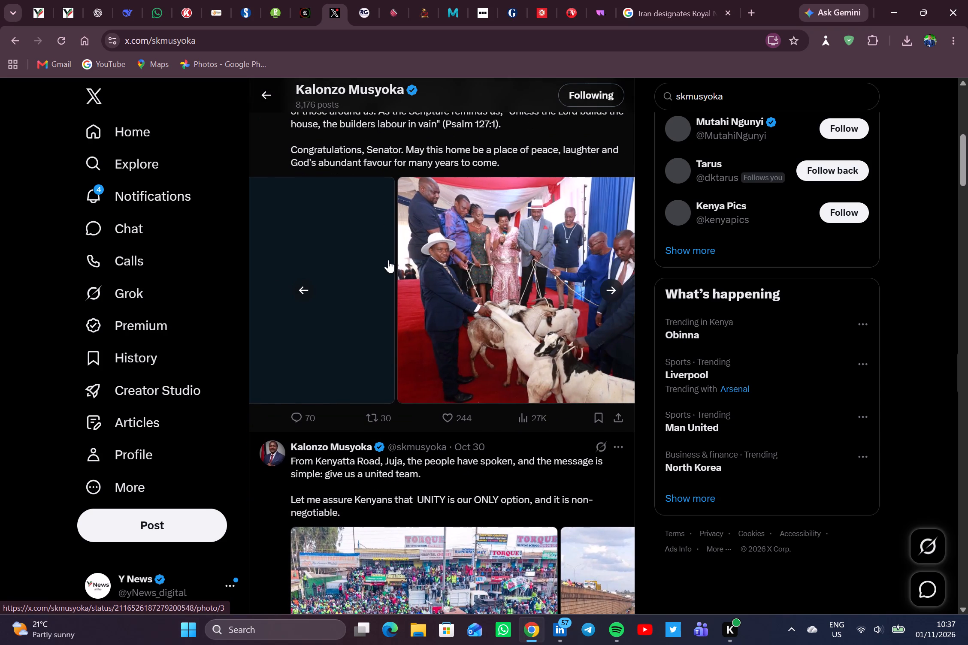
pyautogui.hscroll(-3, 388, 260)
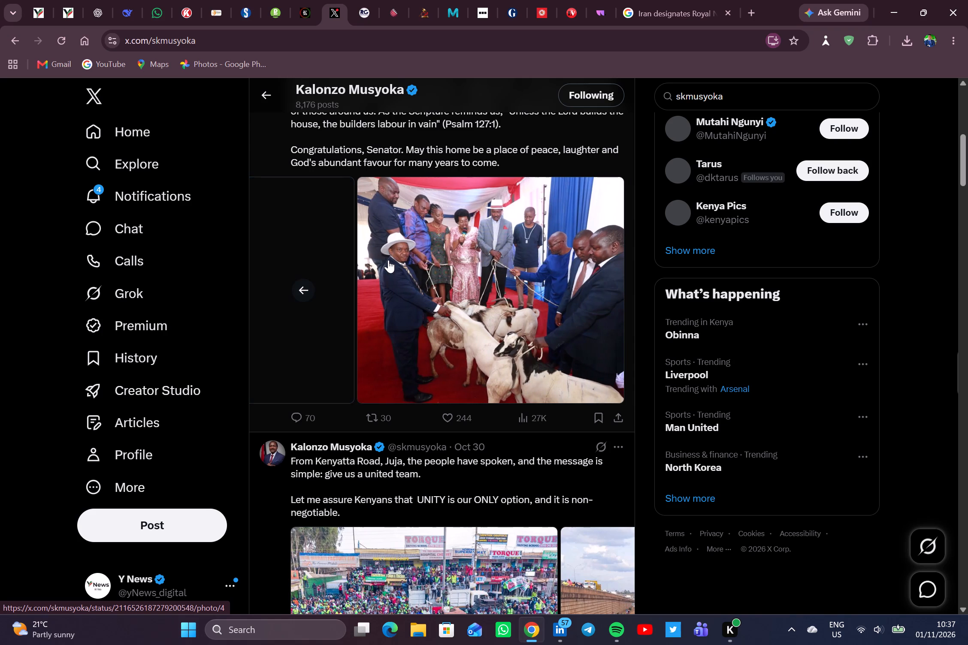
# Examine the photos in Kalonzo's Oct 30 Kenyatta Road and Juja Farm rally posts for a suitable article image.
pyautogui.scroll(-4, 388, 260)
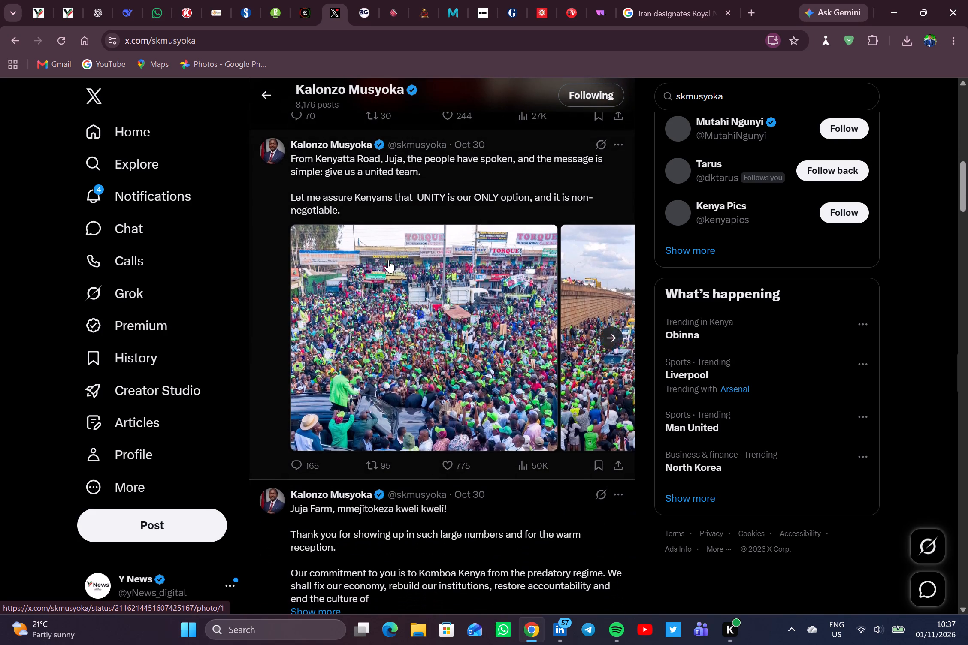
pyautogui.hscroll(-2, 388, 260)
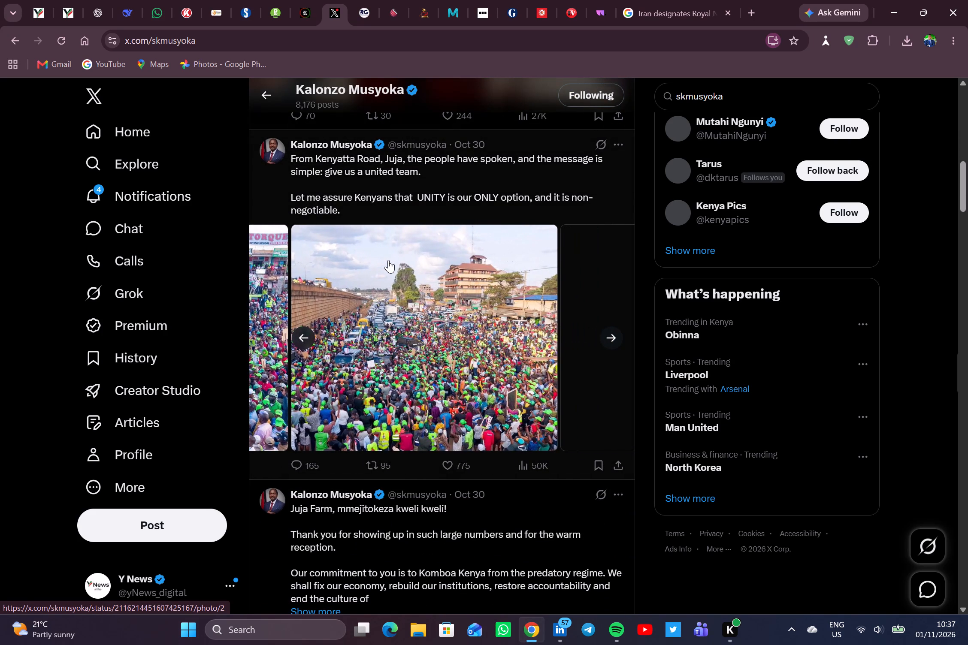
pyautogui.scroll(-1, 388, 260)
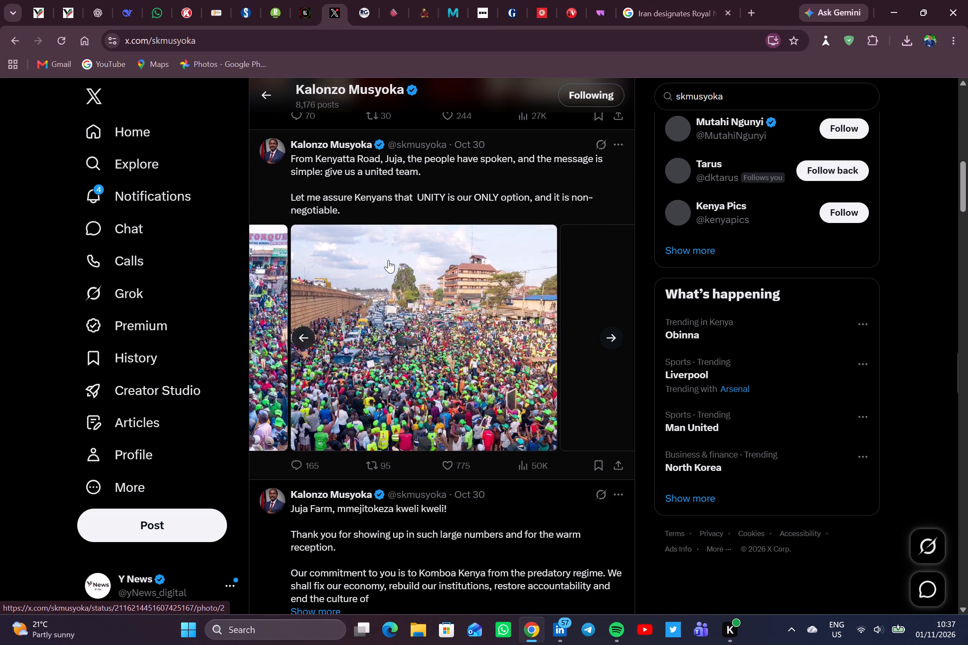
pyautogui.hscroll(-3, 388, 260)
pyautogui.scroll(-2, 388, 260)
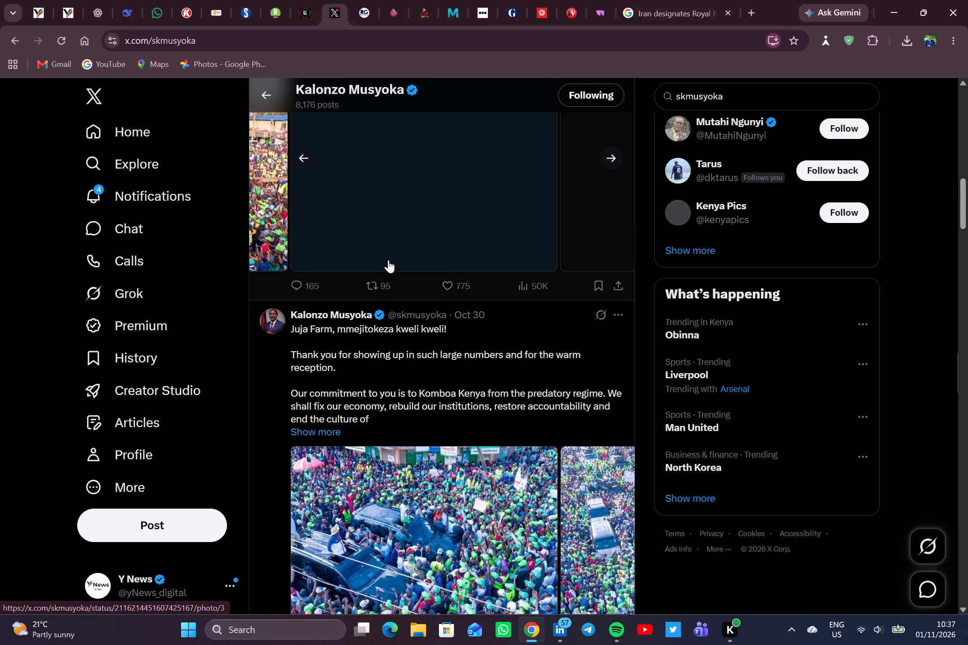
pyautogui.scroll(-2, 388, 260)
pyautogui.hscroll(-3, 388, 260)
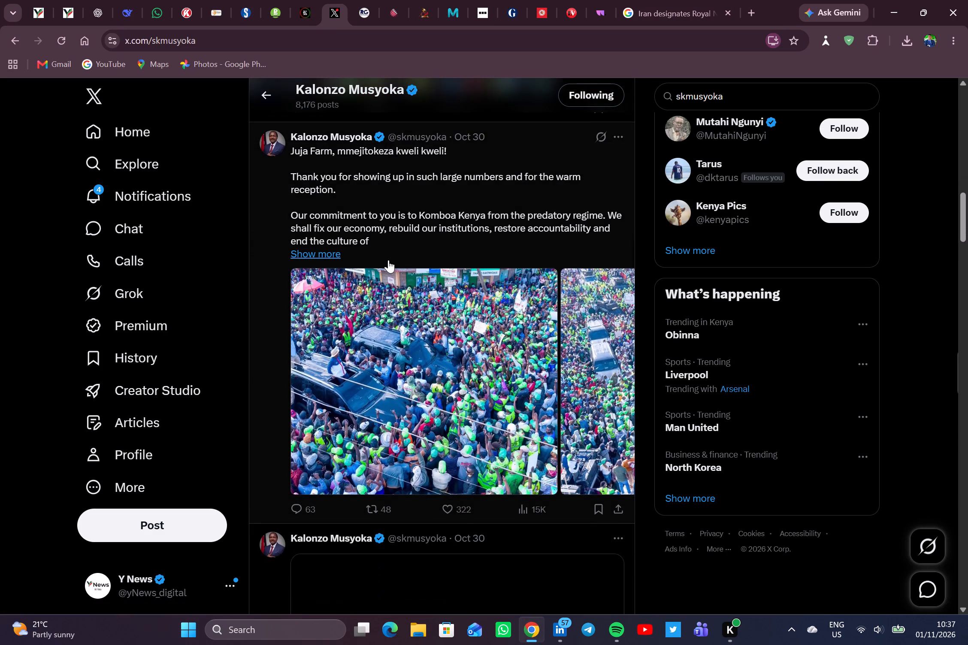
pyautogui.hscroll(-4, 414, 341)
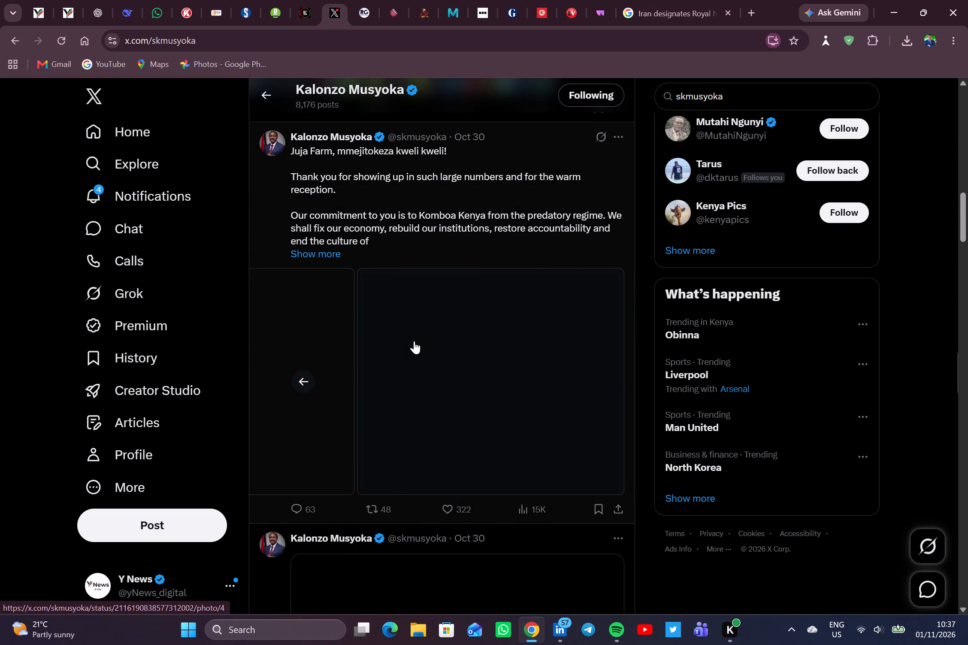
pyautogui.scroll(-1, 414, 341)
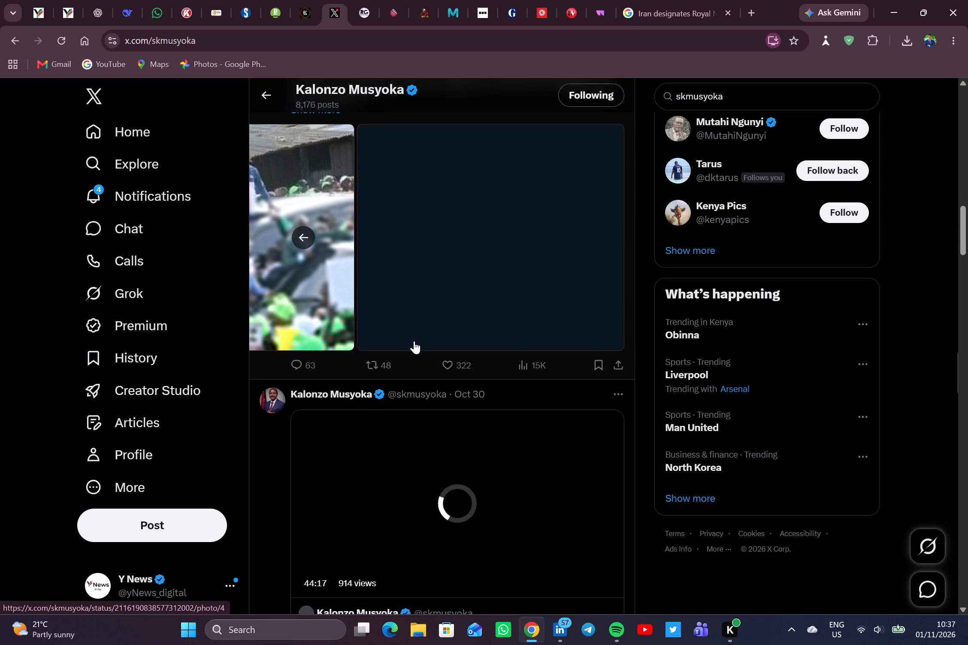
pyautogui.scroll(1, 414, 341)
pyautogui.hscroll(2, 414, 341)
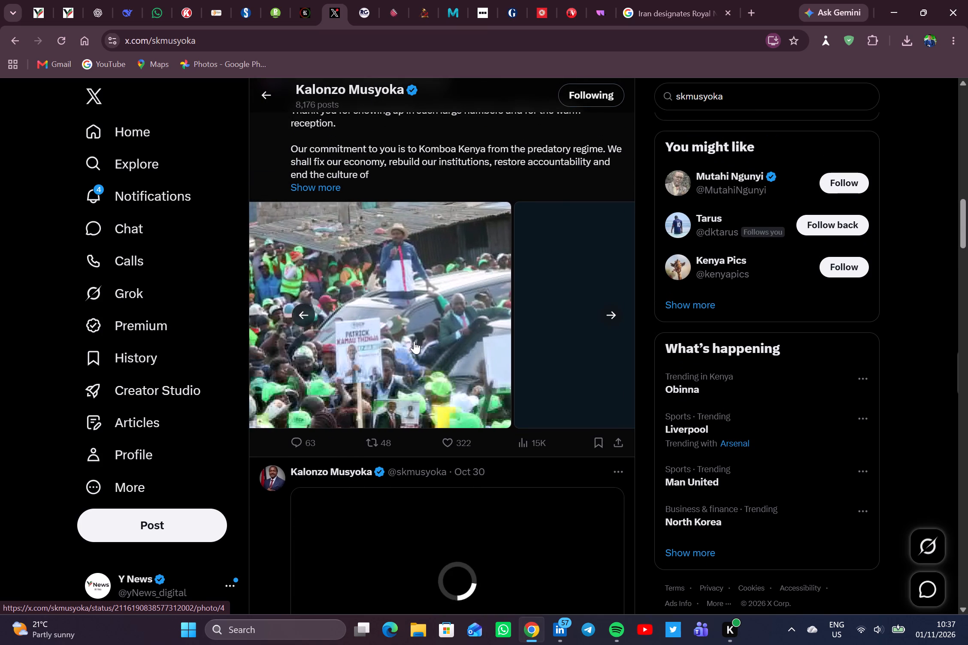
pyautogui.hscroll(1, 414, 341)
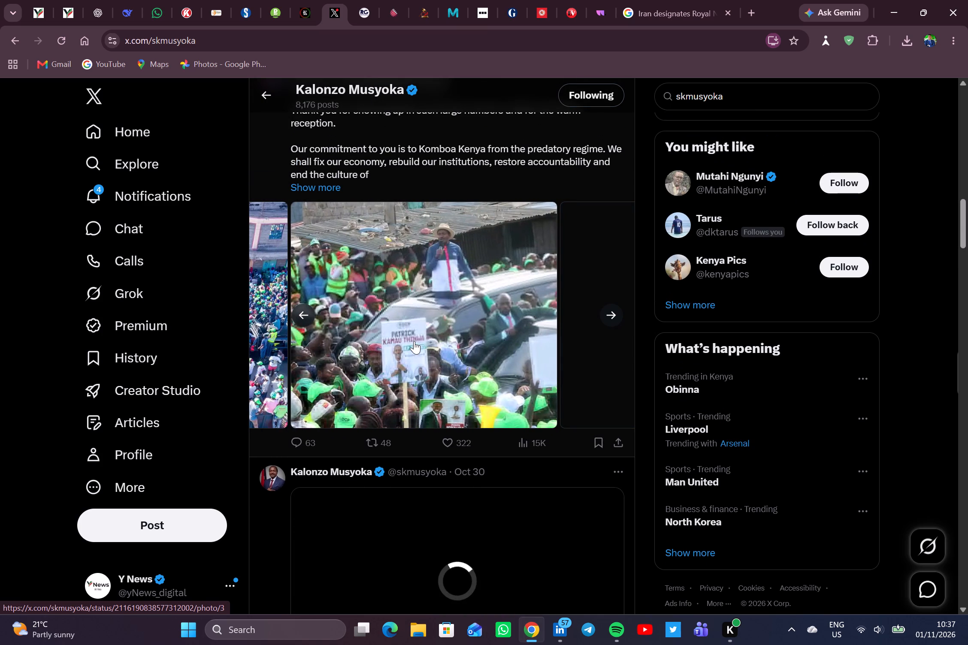
pyautogui.hscroll(-3, 438, 361)
pyautogui.scroll(4, 438, 361)
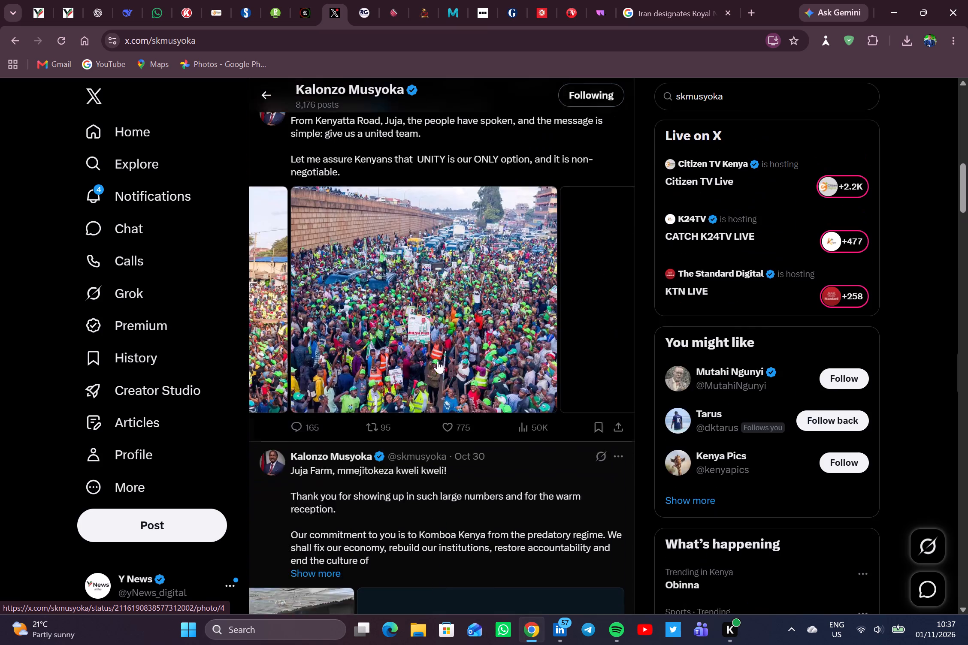
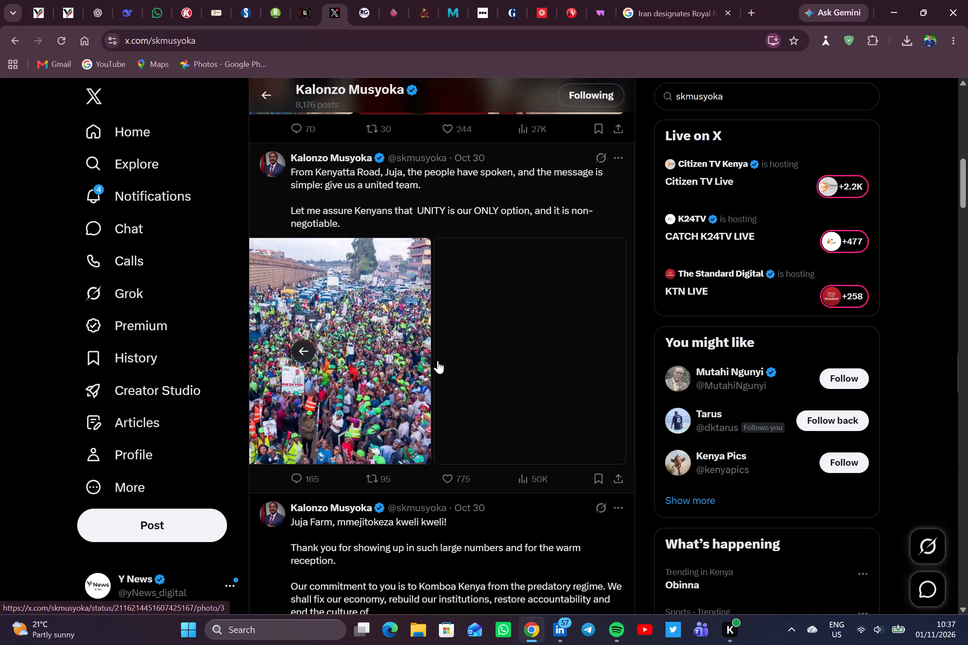
# Look back through the photos in Kalonzo's post about Senator Agnes Kavindu's thanksgiving service for an article image.
pyautogui.scroll(2, 438, 361)
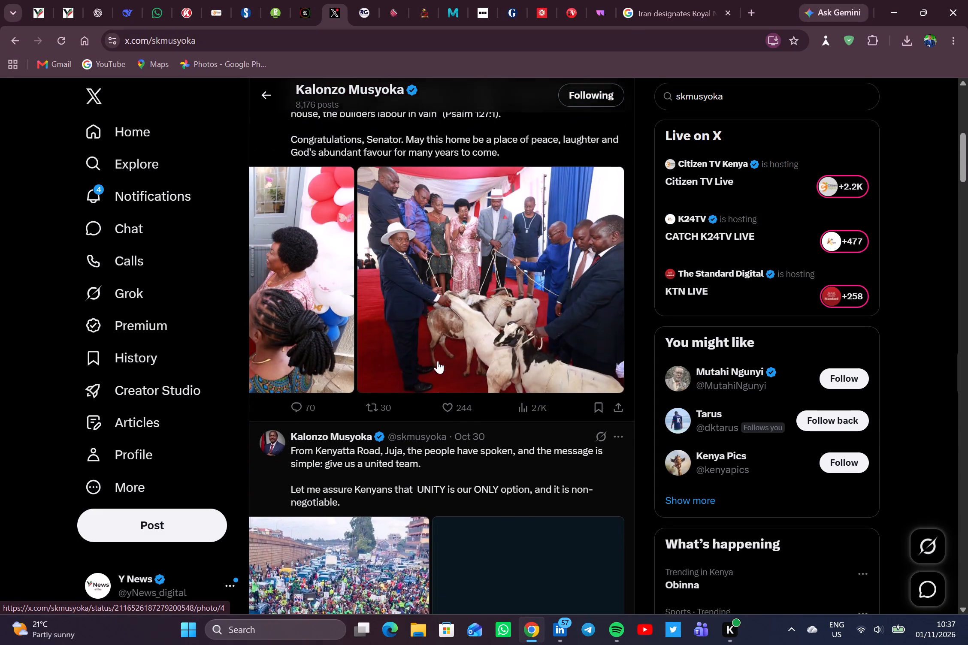
pyautogui.scroll(1, 438, 361)
pyautogui.hscroll(3, 438, 361)
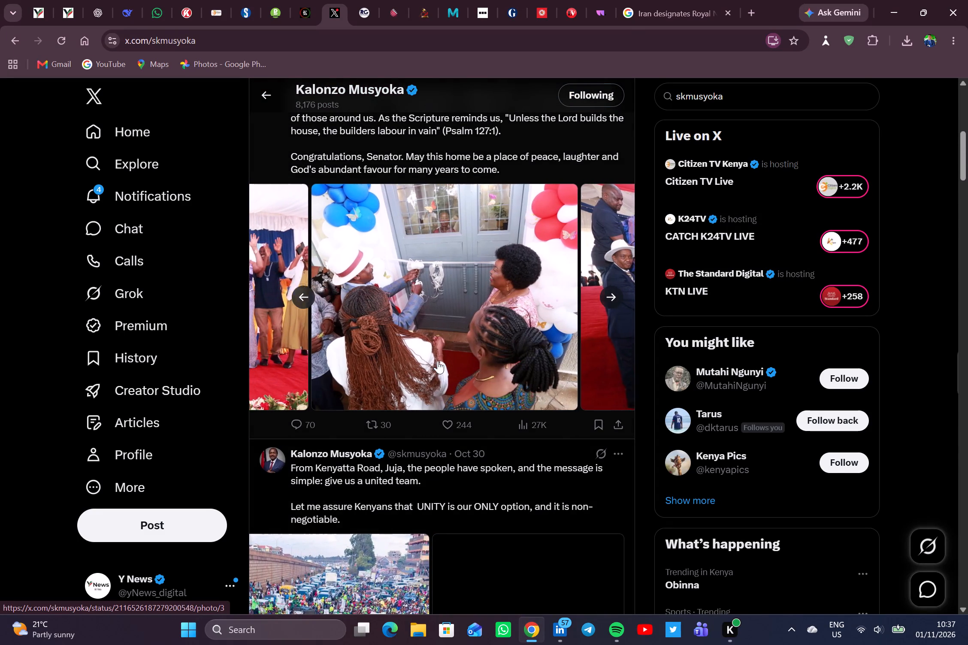
pyautogui.hscroll(2, 438, 361)
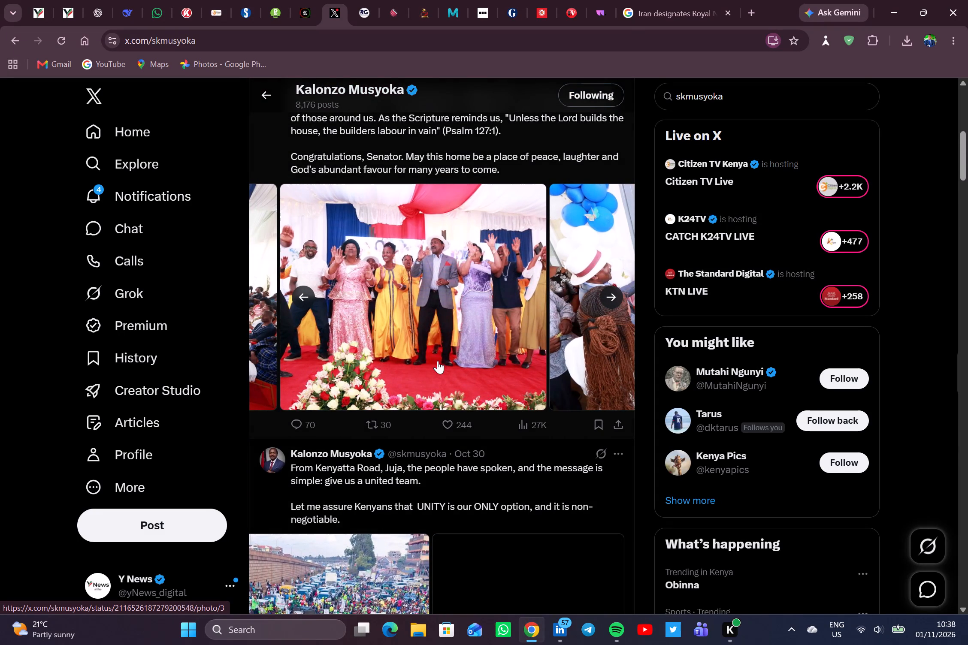
pyautogui.hscroll(2, 438, 361)
pyautogui.scroll(1, 438, 361)
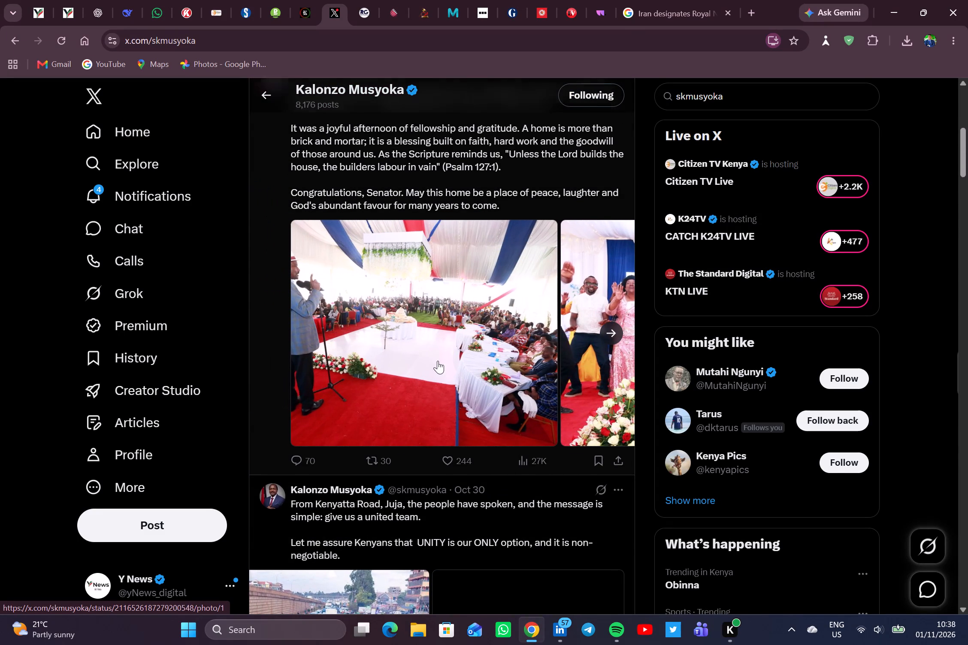
pyautogui.scroll(1, 438, 361)
# Re-examine the photos in Kalonzo's Oct 30 Kenyatta Road and Juja Farm rally posts.
pyautogui.scroll(-3, 438, 361)
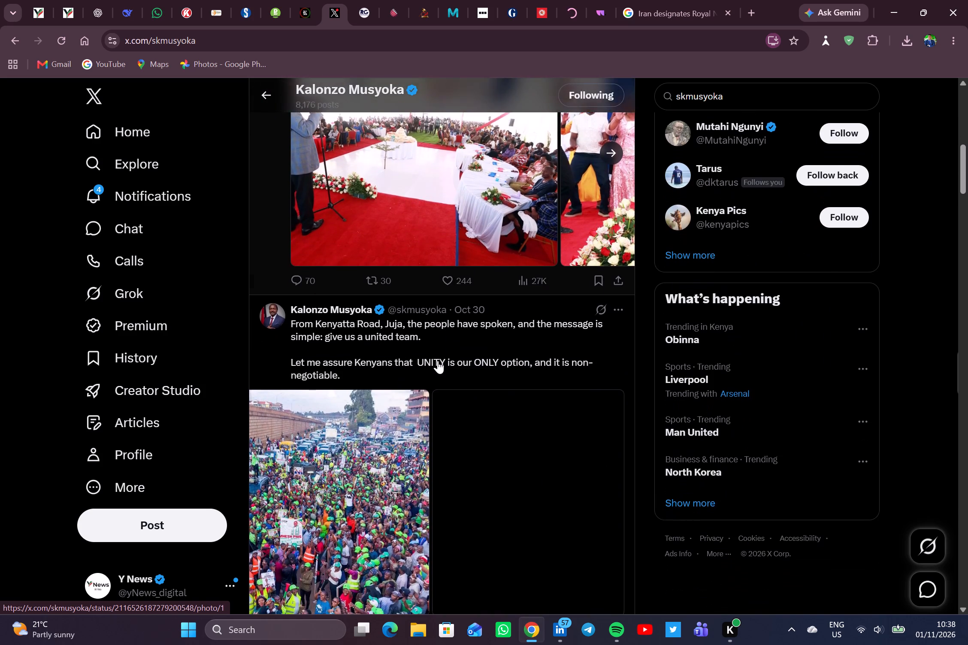
pyautogui.scroll(-2, 438, 361)
pyautogui.hscroll(1, 438, 361)
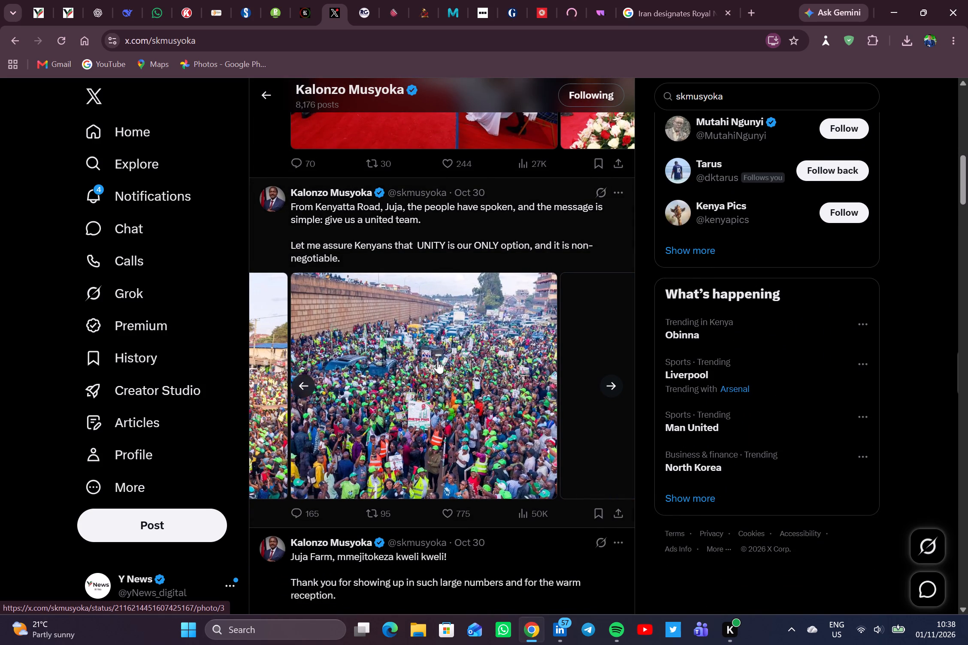
pyautogui.scroll(-1, 438, 361)
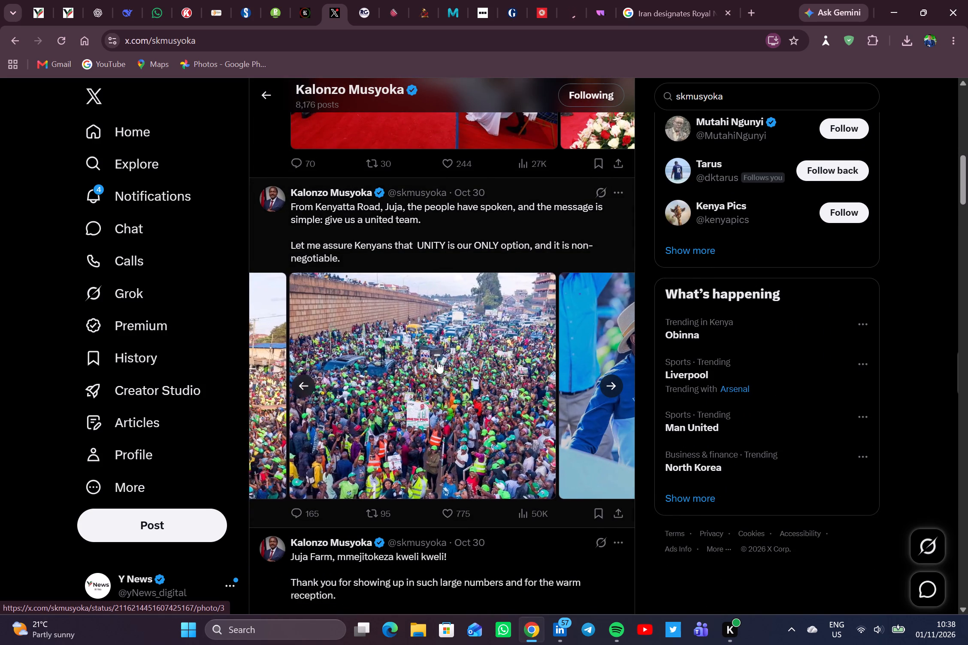
pyautogui.hscroll(-5, 438, 361)
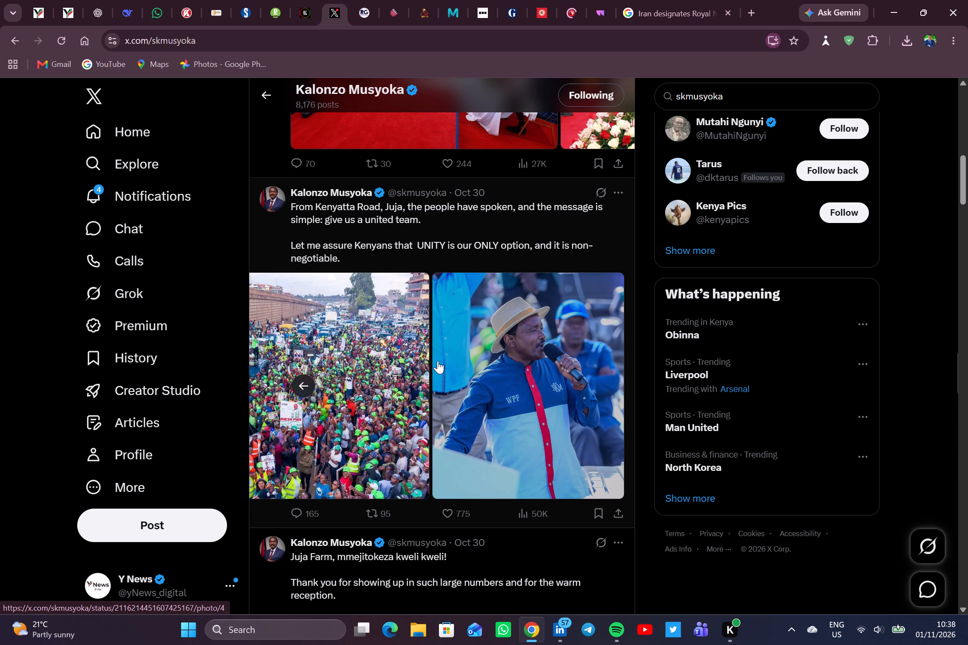
pyautogui.scroll(-4, 438, 361)
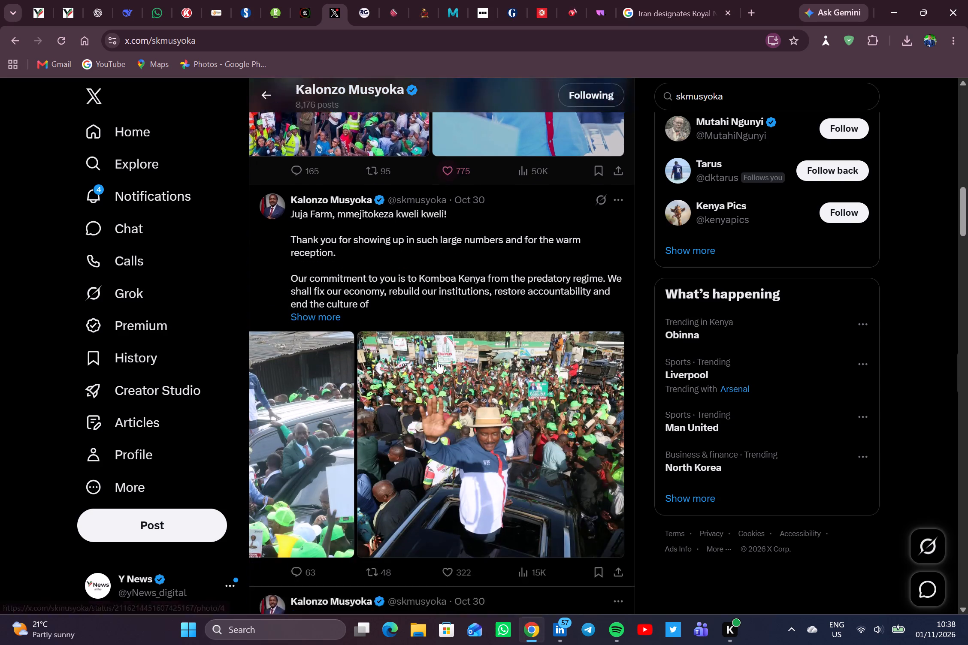
pyautogui.scroll(-1, 438, 361)
pyautogui.hscroll(-1, 438, 361)
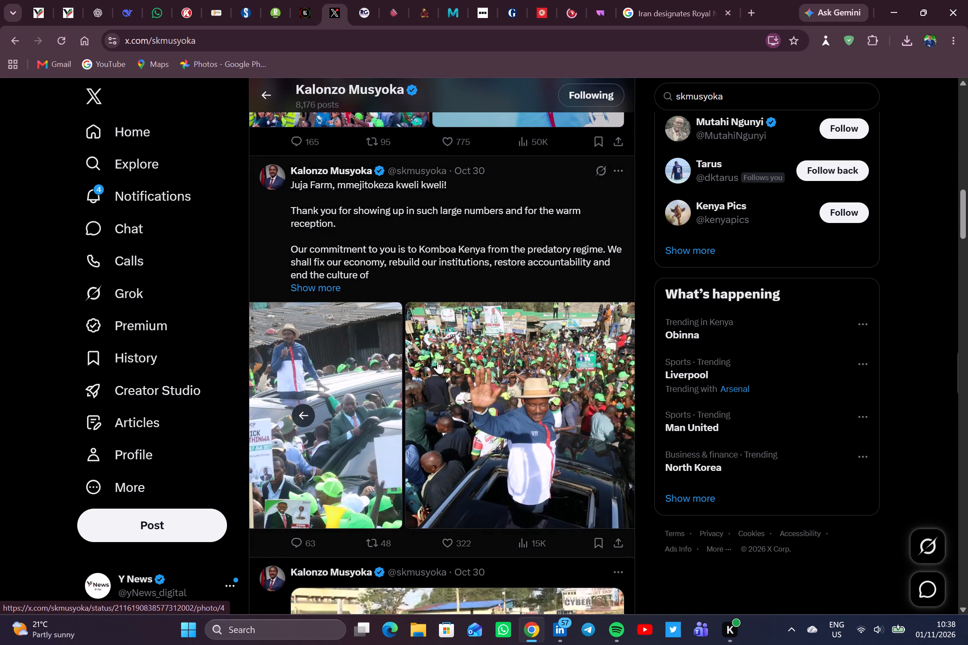
pyautogui.hscroll(-1, 438, 361)
pyautogui.scroll(-2, 438, 361)
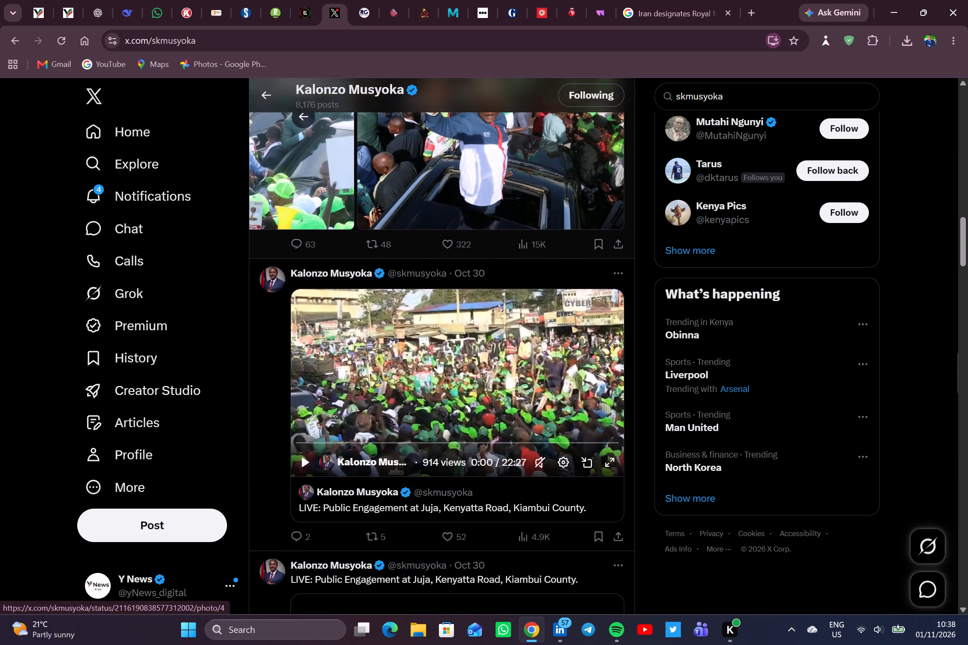
# Find Kalonzo's Oct 30 post thanking the people of Juja and look through its rally photos.
pyautogui.scroll(-4, 438, 361)
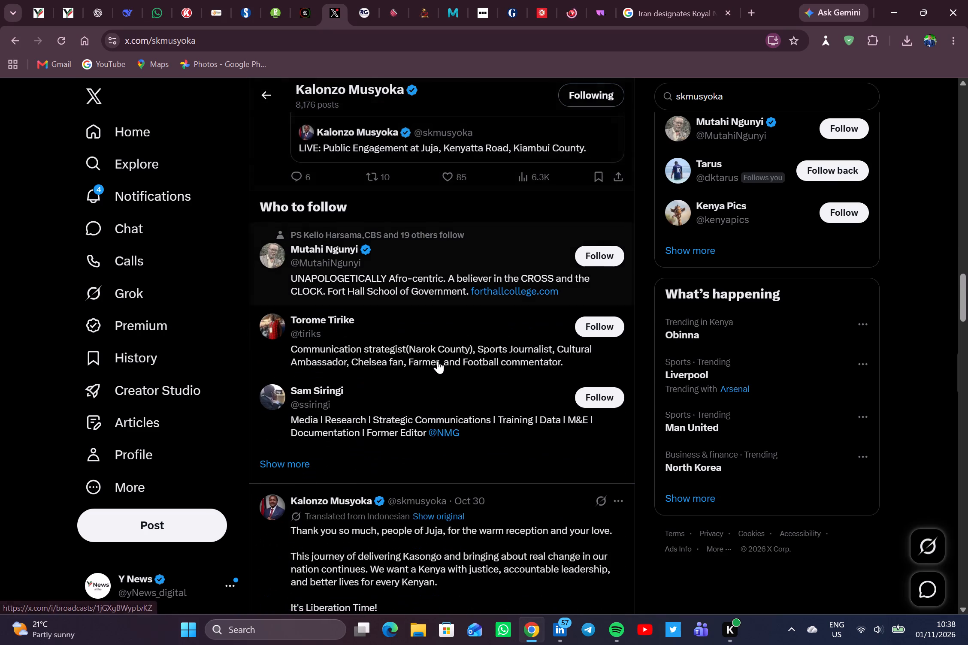
pyautogui.scroll(-3, 438, 361)
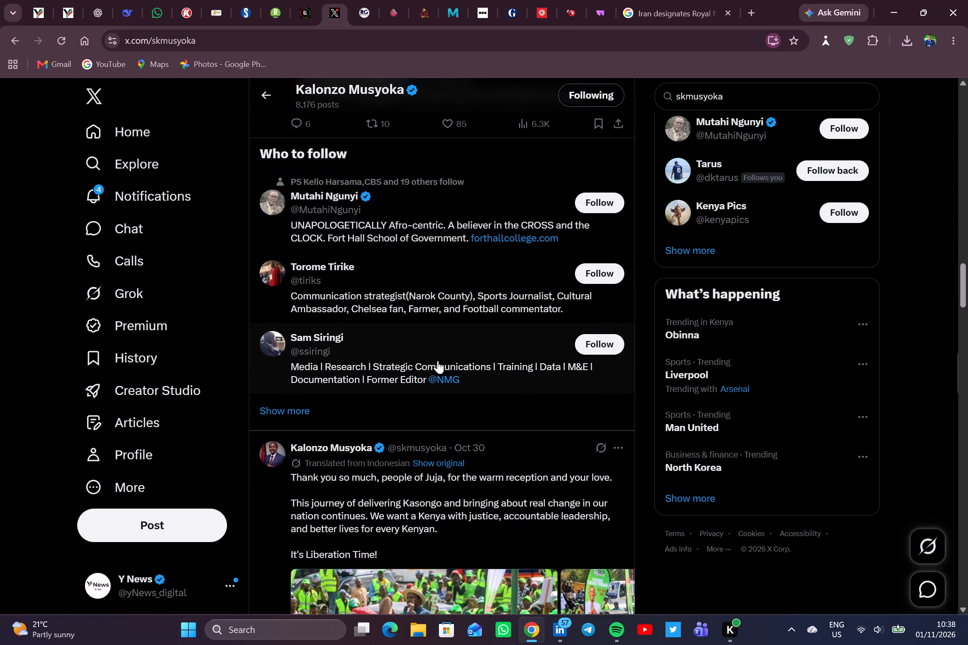
pyautogui.scroll(-3, 438, 361)
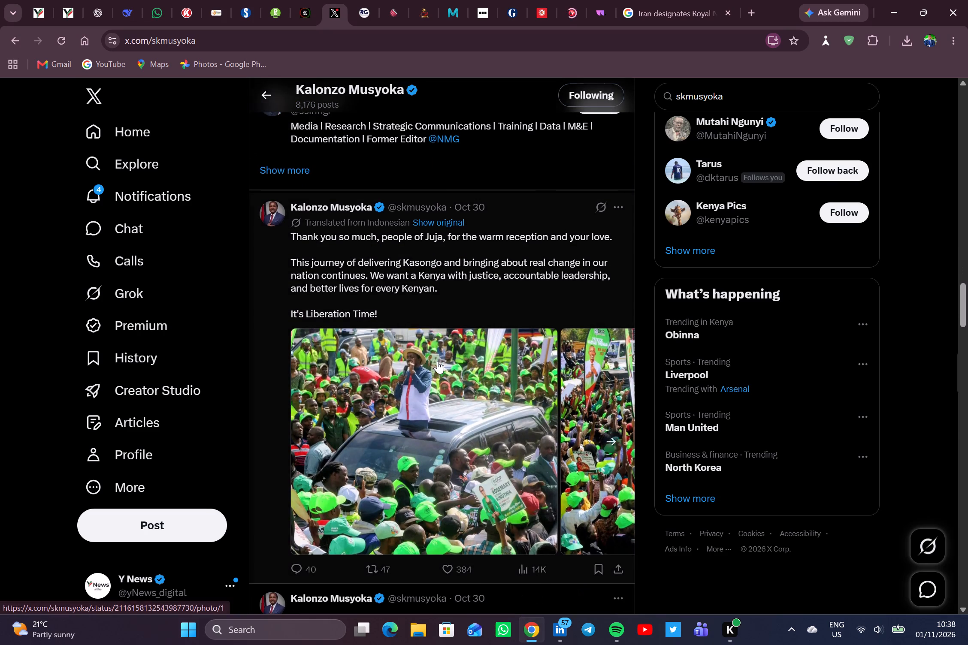
pyautogui.hscroll(-2, 438, 361)
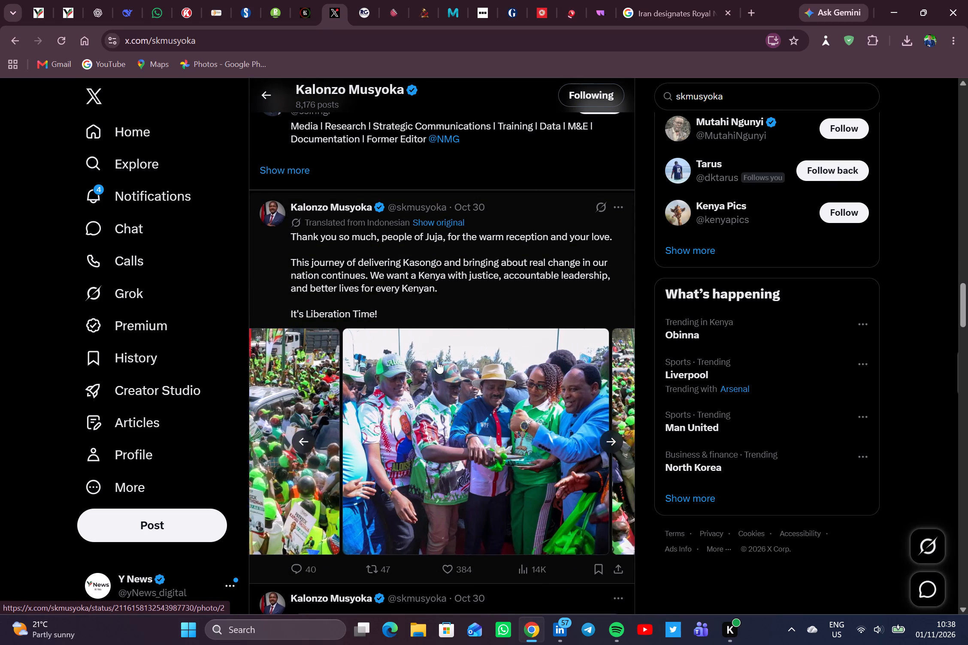
pyautogui.hscroll(-3, 438, 361)
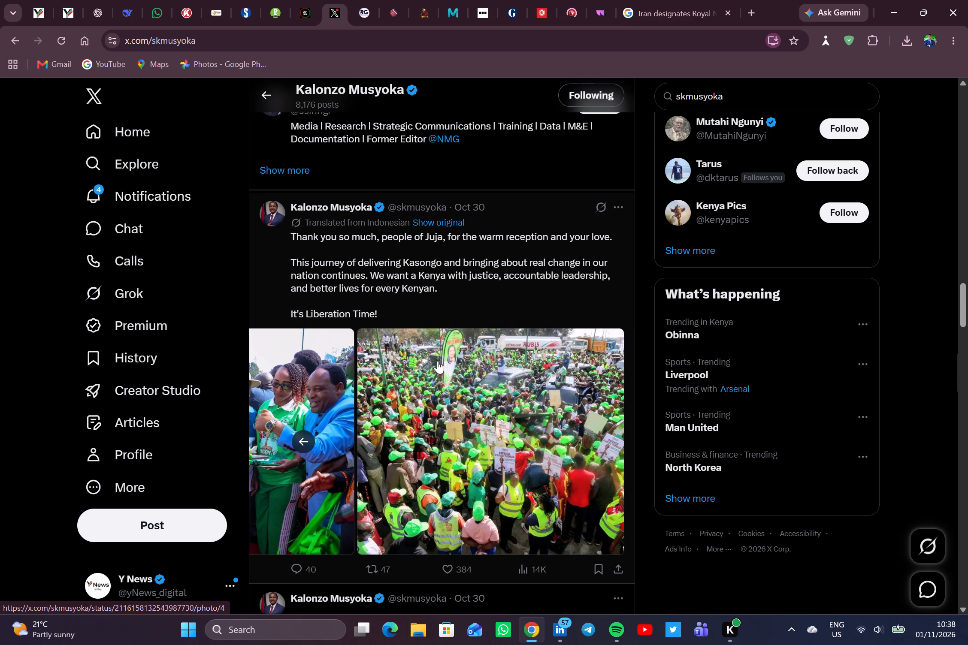
pyautogui.scroll(-5, 438, 361)
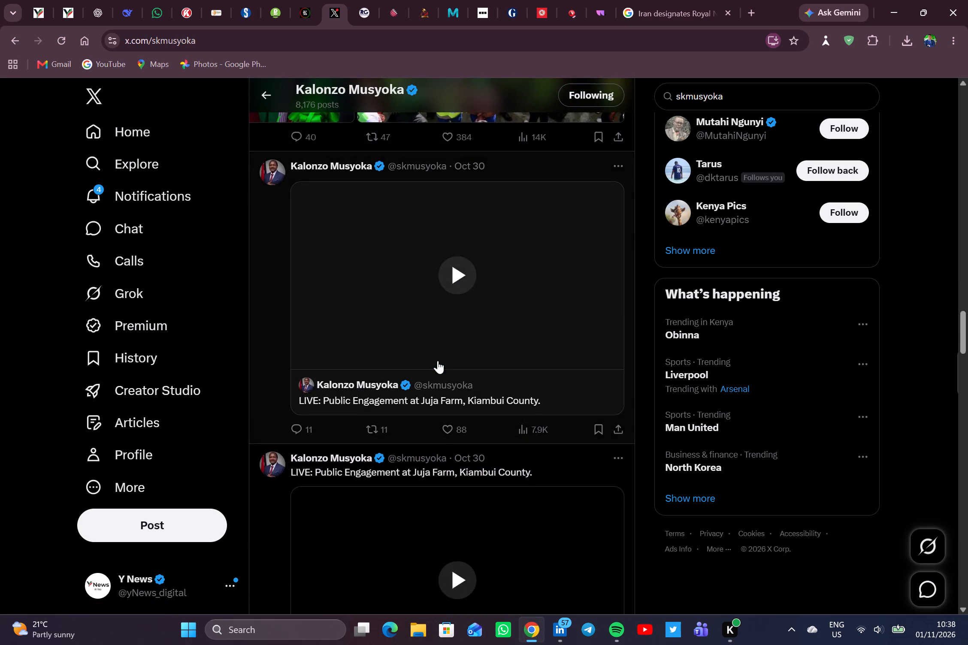
# Browse older Oct 30 posts past the Juja live broadcasts and examine the photo of Kalonzo seated with a young boy.
pyautogui.scroll(-5, 438, 361)
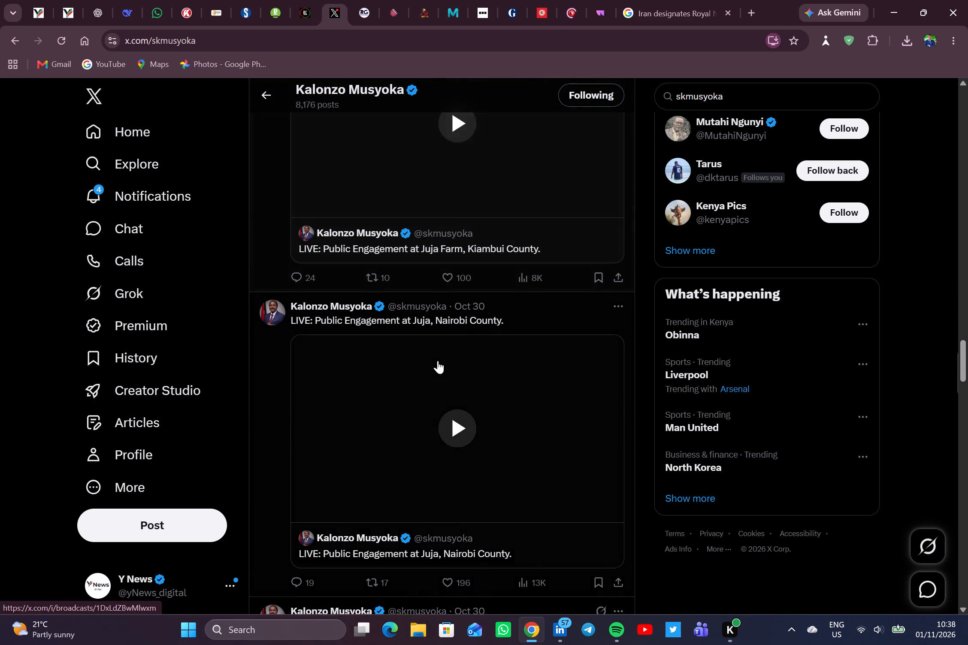
pyautogui.scroll(-3, 438, 361)
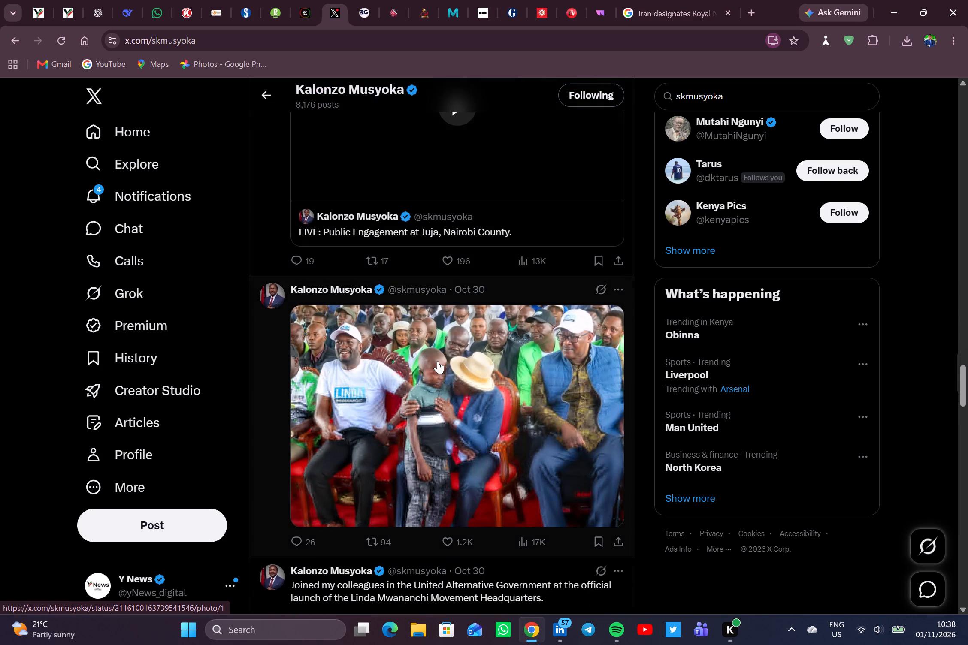
pyautogui.scroll(-2, 438, 361)
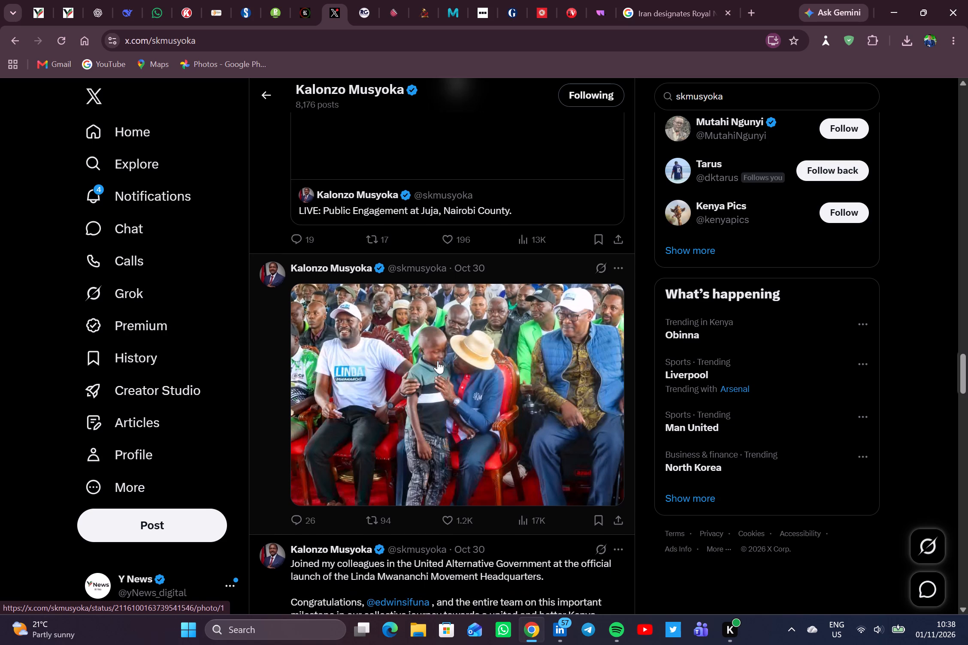
pyautogui.scroll(-3, 438, 361)
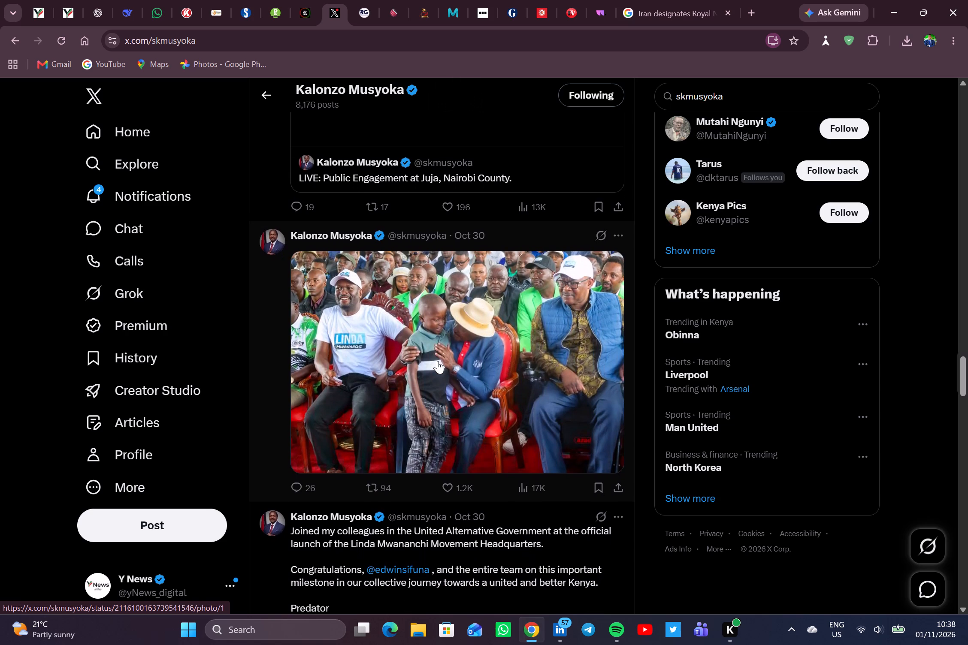
# Examine the photos in Kalonzo's Oct 30 posts from the Linda Mwananchi Movement Headquarters launch, including the group shot of four leaders.
pyautogui.scroll(-4, 438, 361)
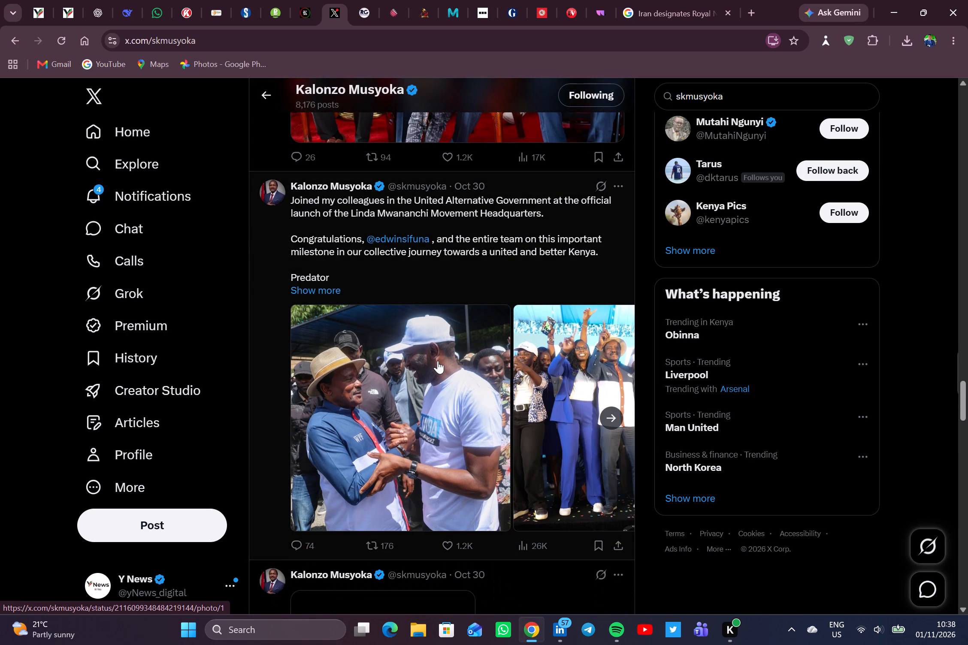
pyautogui.hscroll(-2, 438, 361)
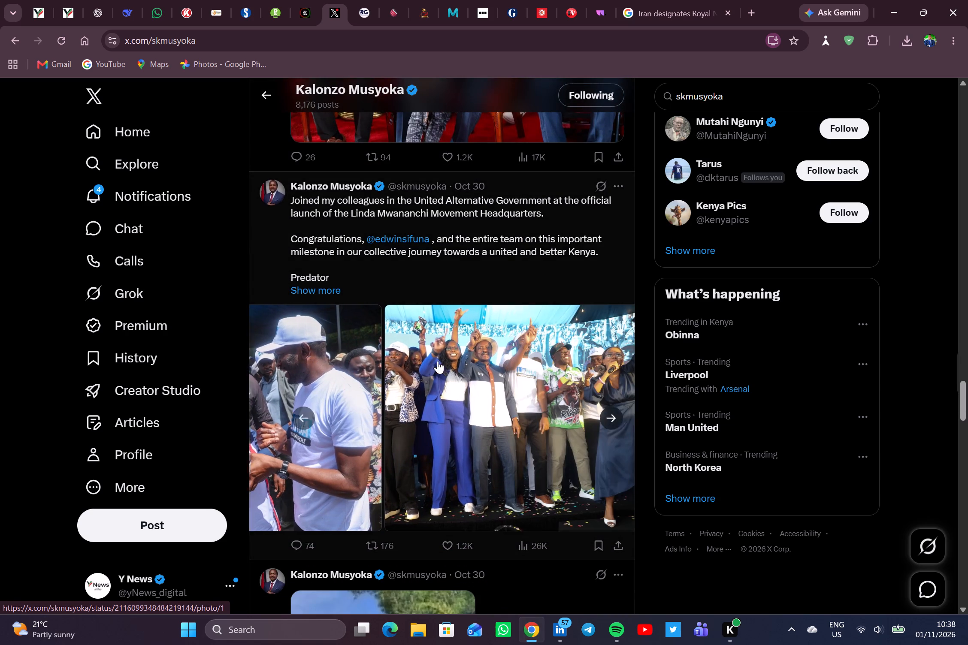
pyautogui.hscroll(-3, 438, 361)
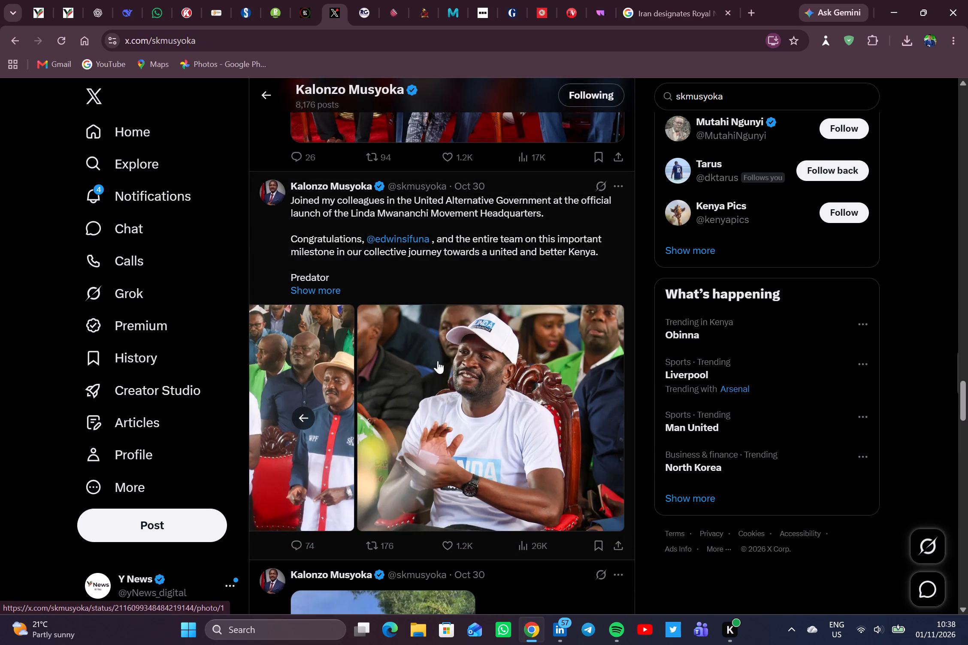
pyautogui.hscroll(-1, 438, 361)
pyautogui.scroll(-5, 438, 361)
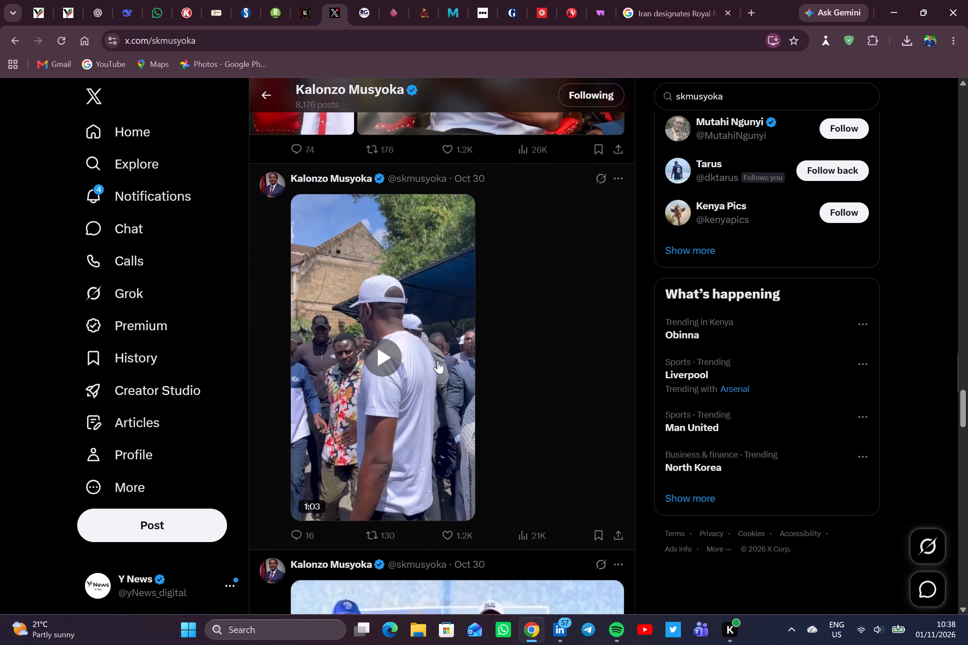
pyautogui.scroll(-4, 438, 361)
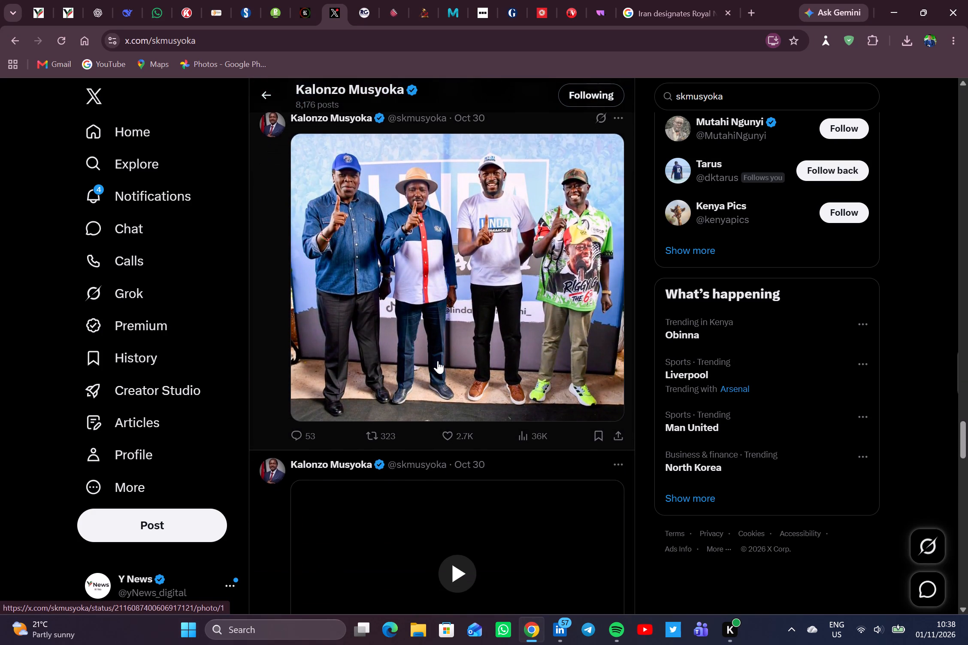
pyautogui.scroll(2, 438, 361)
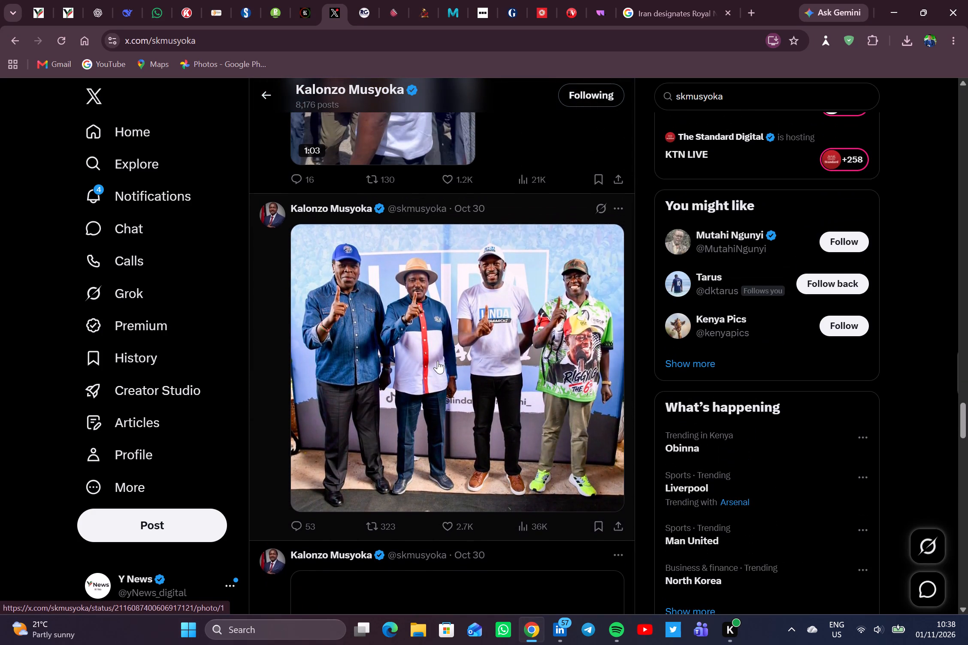
# Switch to the Y News article draft and reread it down to the section on Sifuna's supporters interrupting Kalonzo.
pyautogui.click(68, 4)
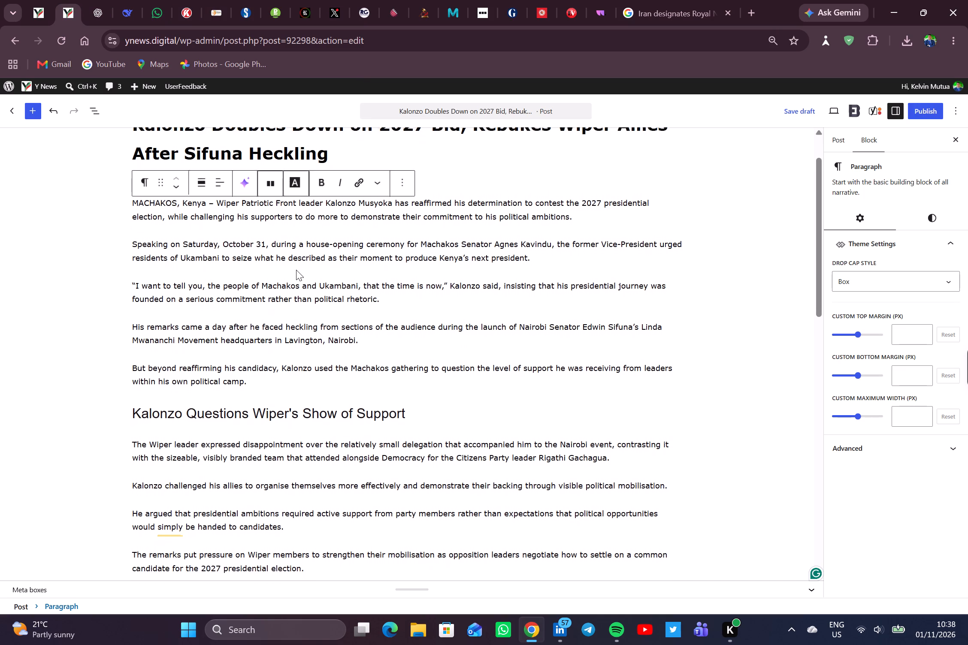
pyautogui.scroll(-1, 296, 270)
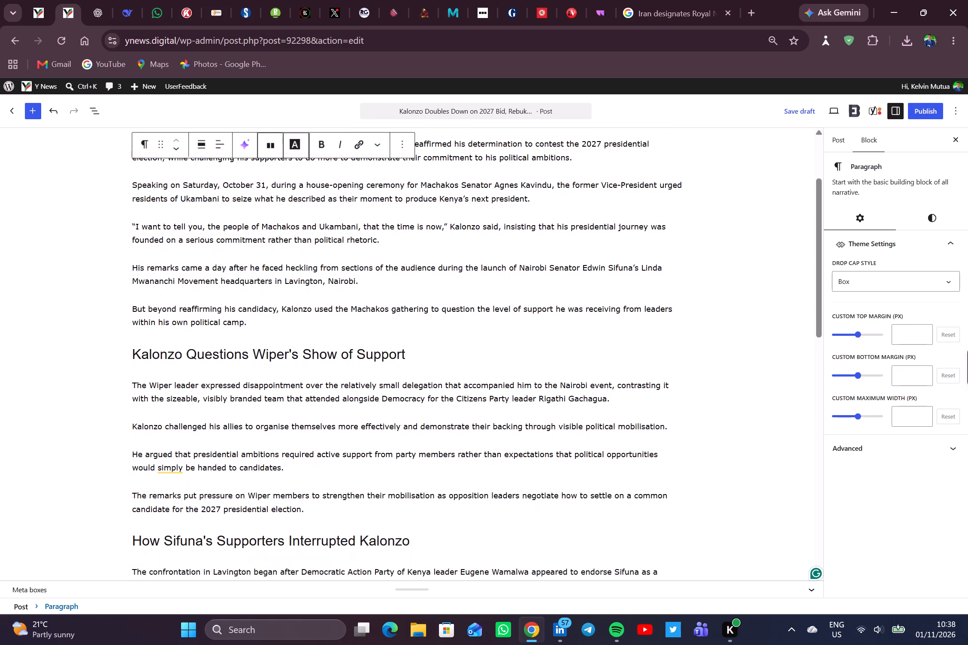
pyautogui.scroll(-1, 296, 270)
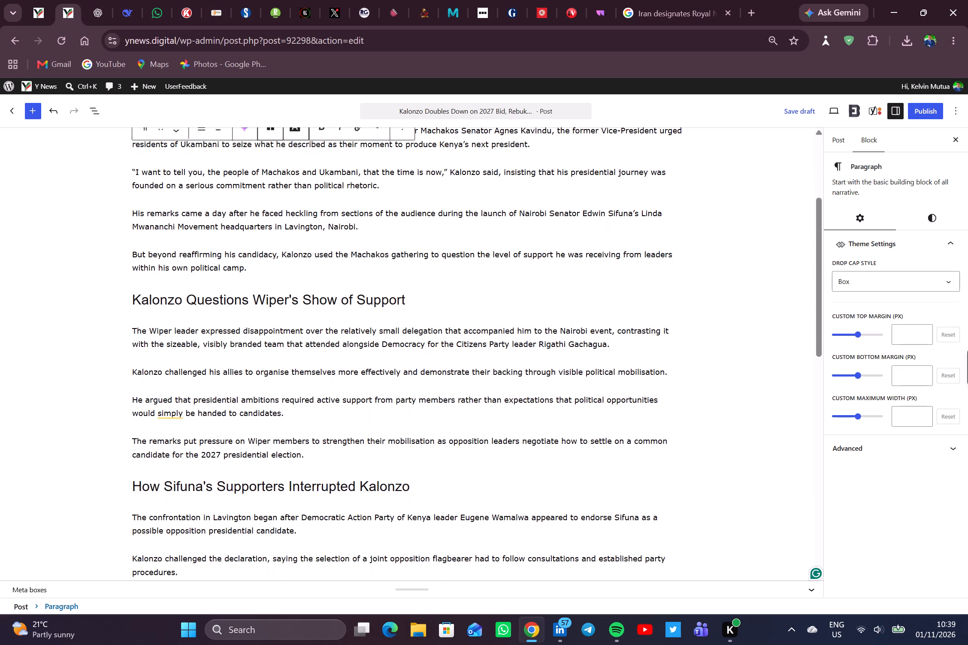
pyautogui.scroll(-1, 296, 270)
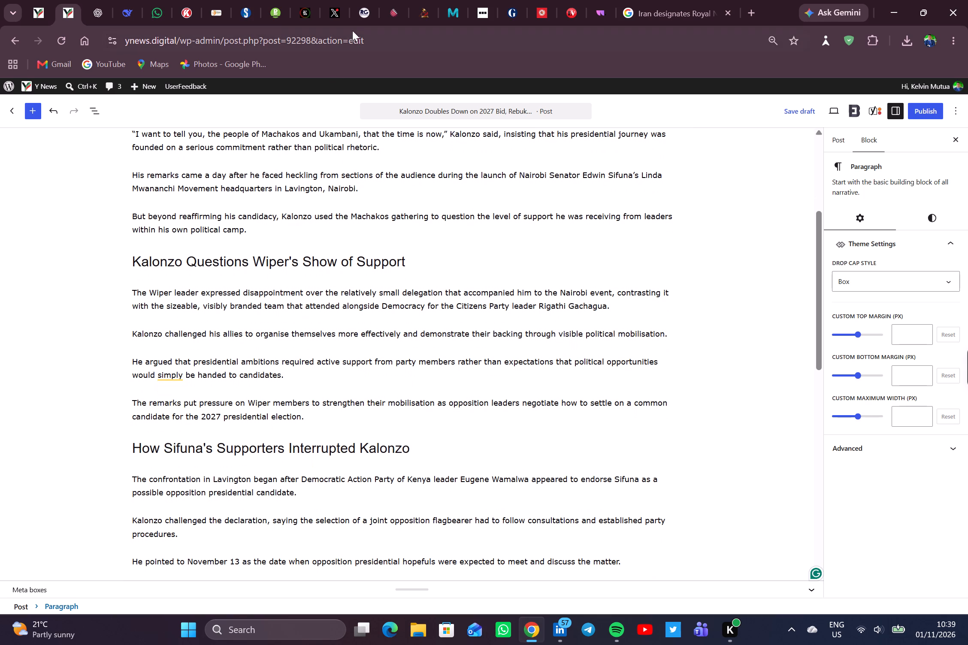
# Return to Kalonzo's X profile and re-examine the photos in his Oct 30 posts from the Linda Mwananchi Movement Headquarters launch.
pyautogui.click(340, 18)
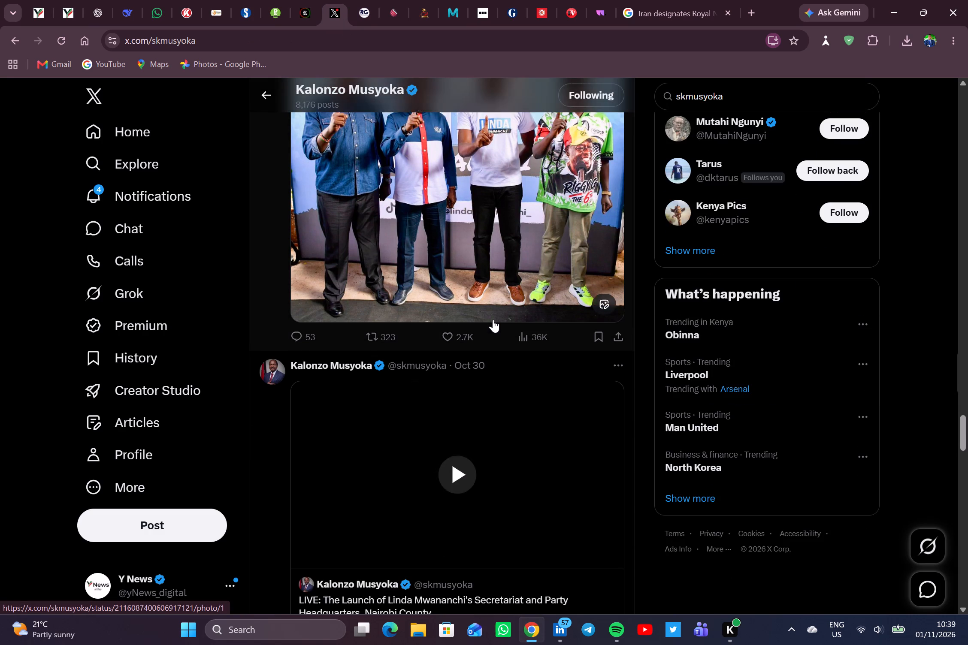
pyautogui.scroll(2, 493, 319)
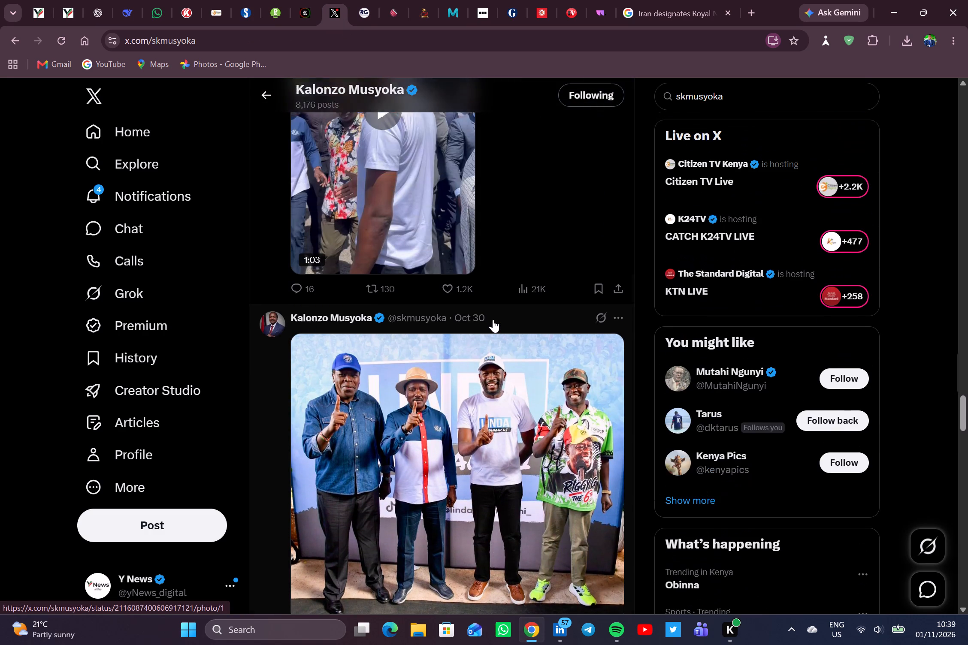
pyautogui.scroll(2, 493, 319)
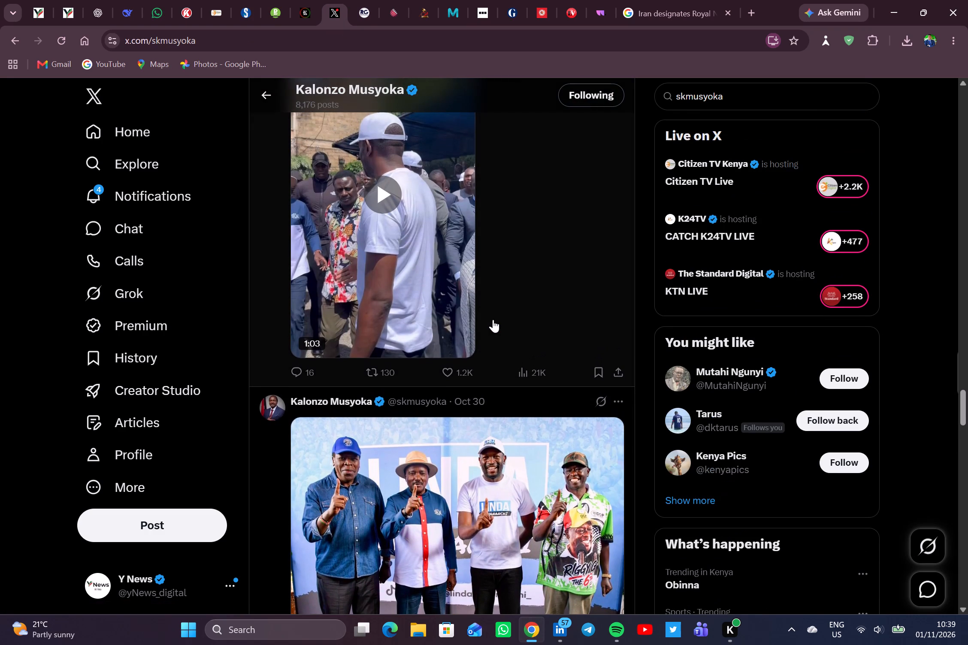
pyautogui.scroll(4, 493, 319)
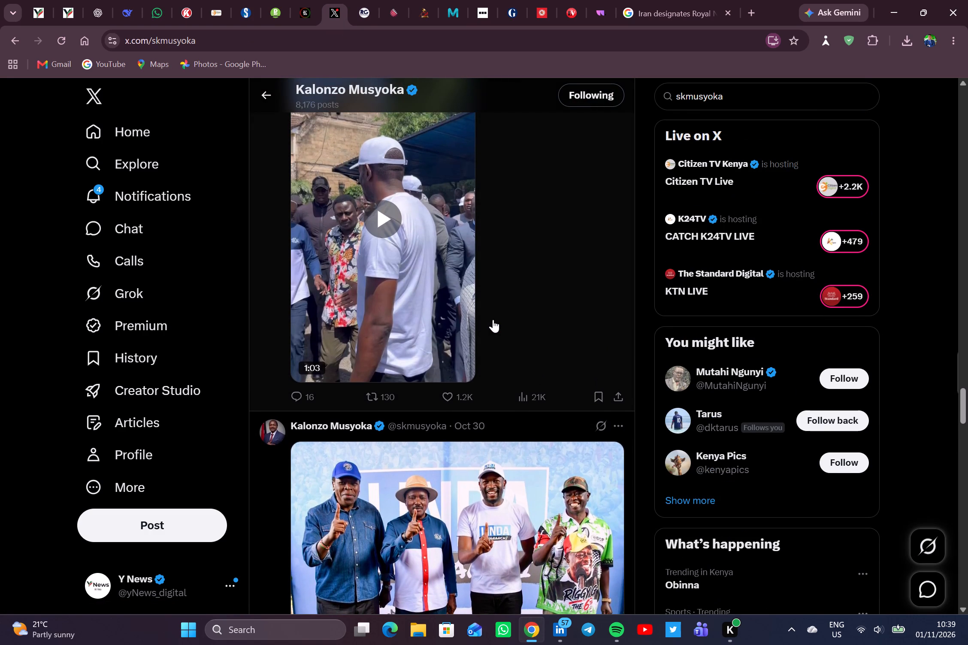
pyautogui.scroll(2, 493, 319)
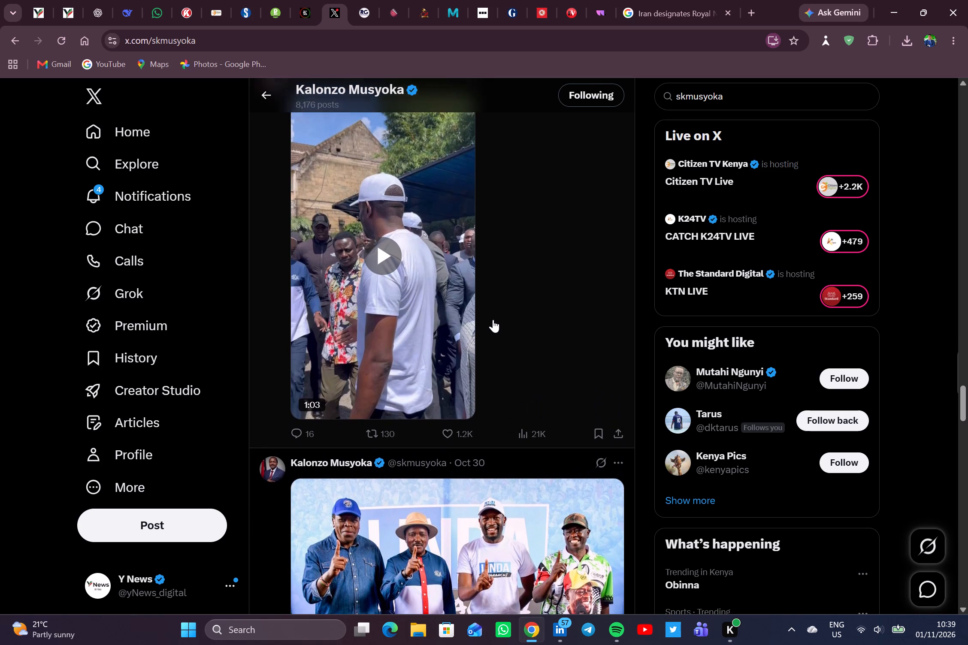
pyautogui.scroll(4, 493, 319)
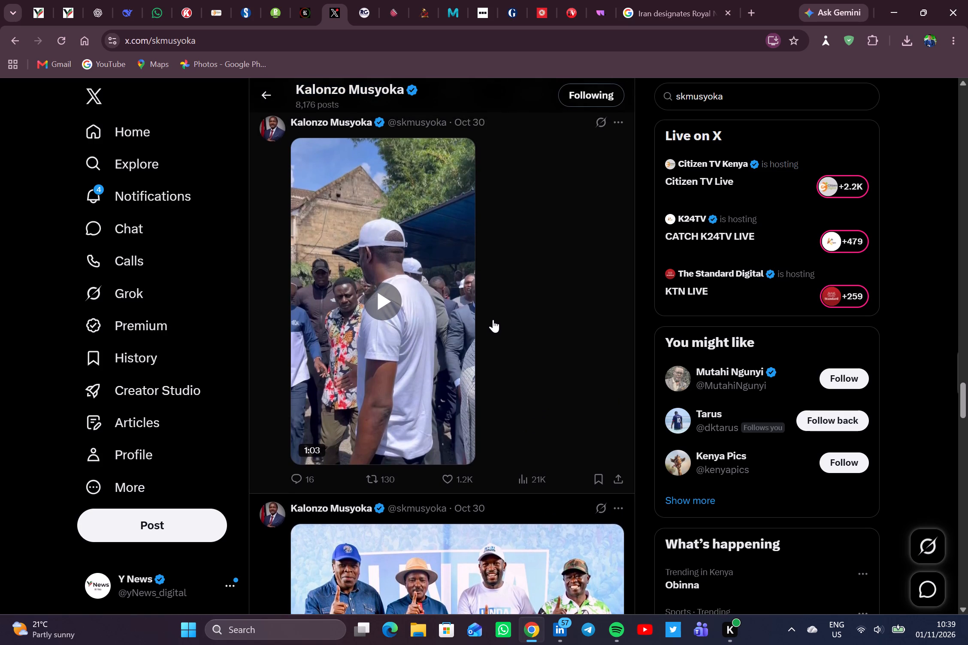
pyautogui.scroll(2, 493, 319)
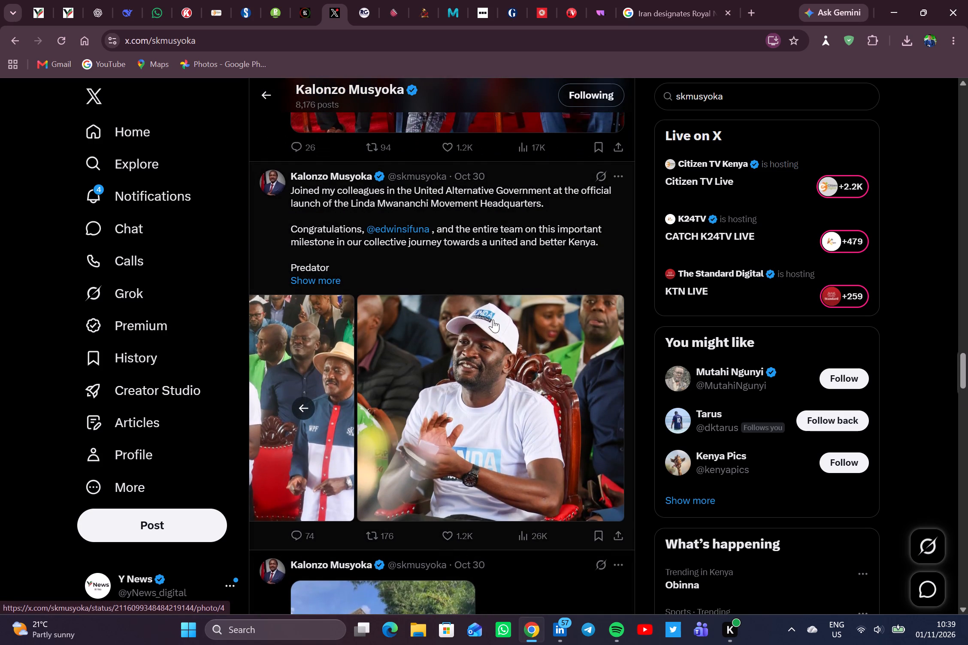
pyautogui.hscroll(5, 493, 319)
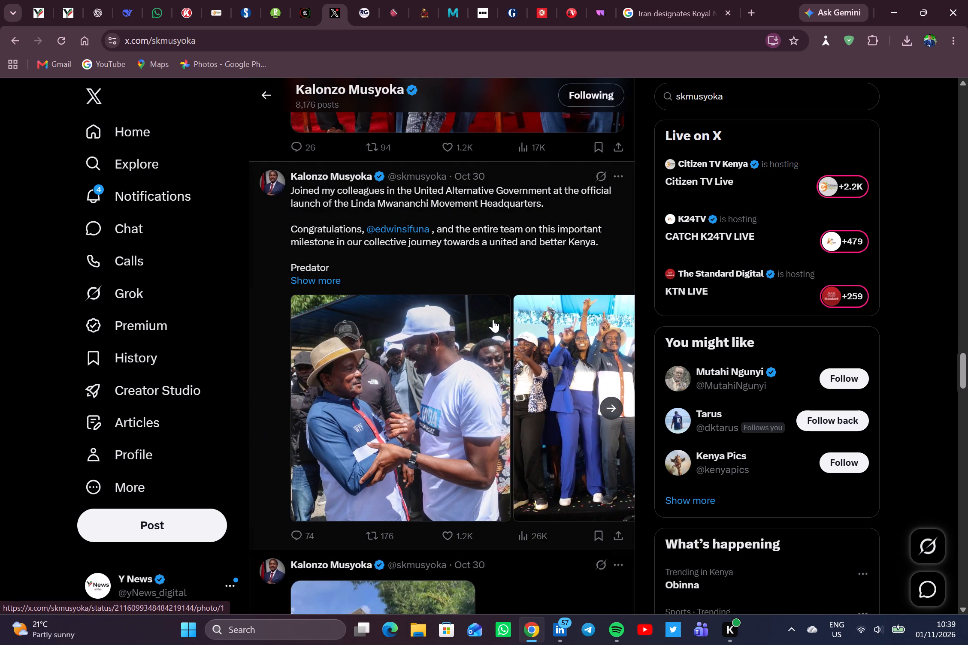
# Look through the rally photos in Kalonzo's Oct 30 posts thanking the people of Juja and of Juja Farm.
pyautogui.scroll(5, 493, 319)
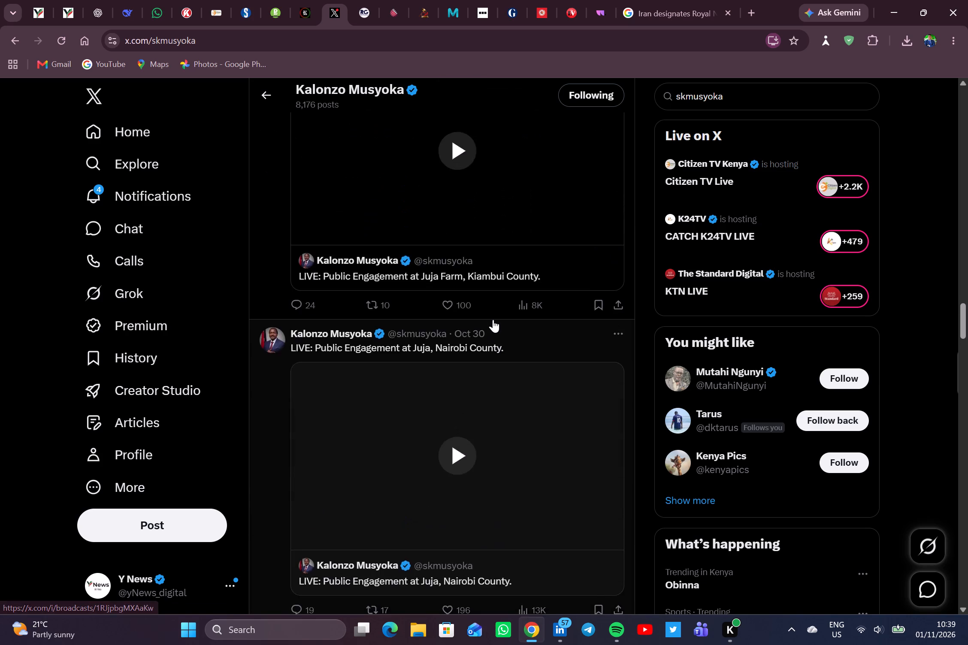
pyautogui.scroll(4, 493, 319)
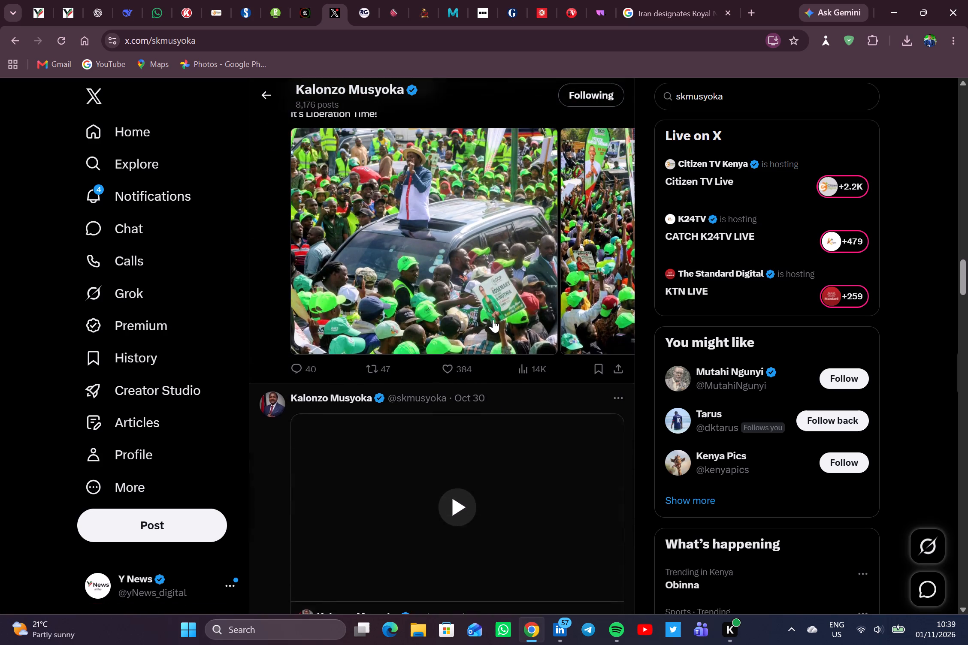
pyautogui.scroll(2, 493, 319)
pyautogui.hscroll(-2, 493, 319)
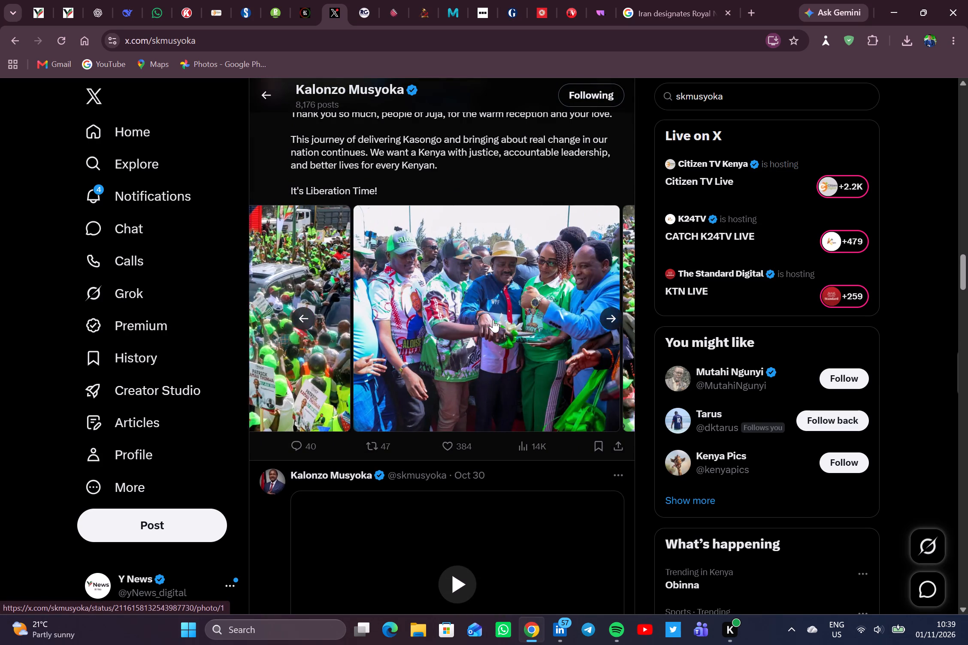
pyautogui.hscroll(-3, 493, 319)
pyautogui.scroll(1, 493, 319)
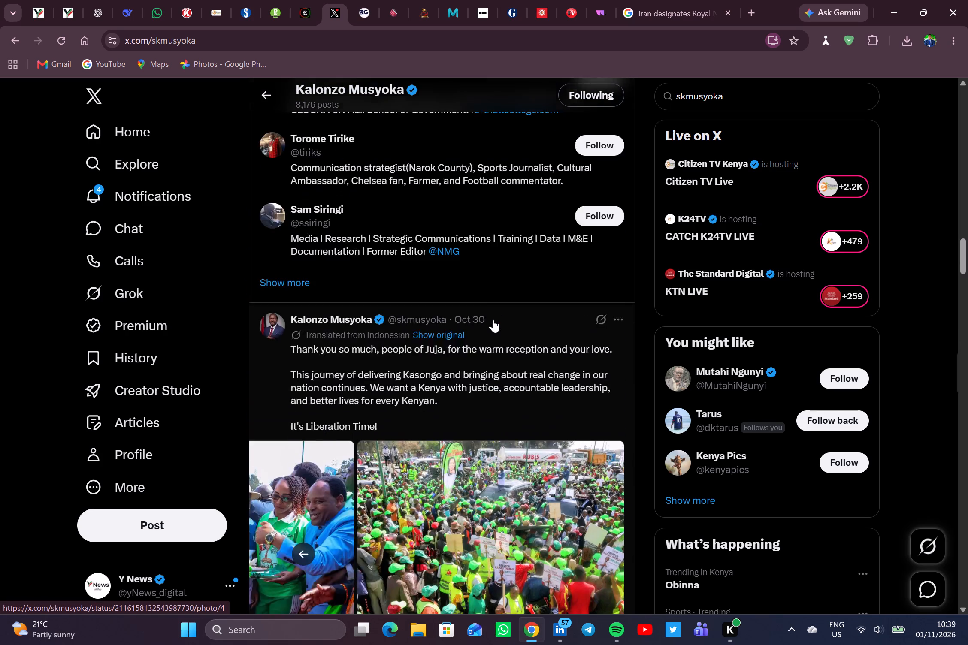
pyautogui.scroll(5, 493, 319)
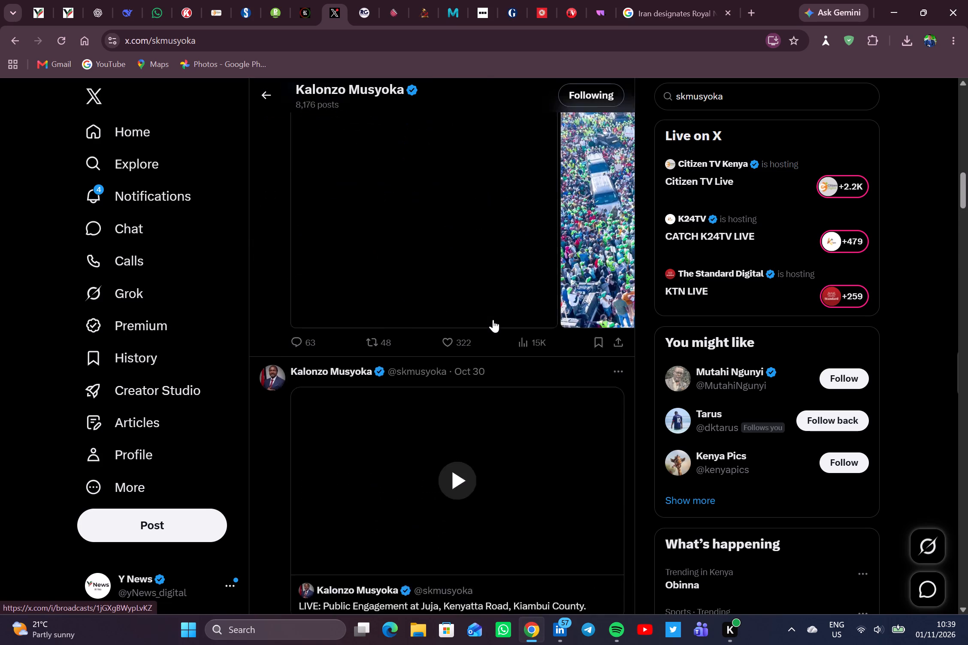
pyautogui.scroll(3, 493, 319)
pyautogui.hscroll(-3, 509, 398)
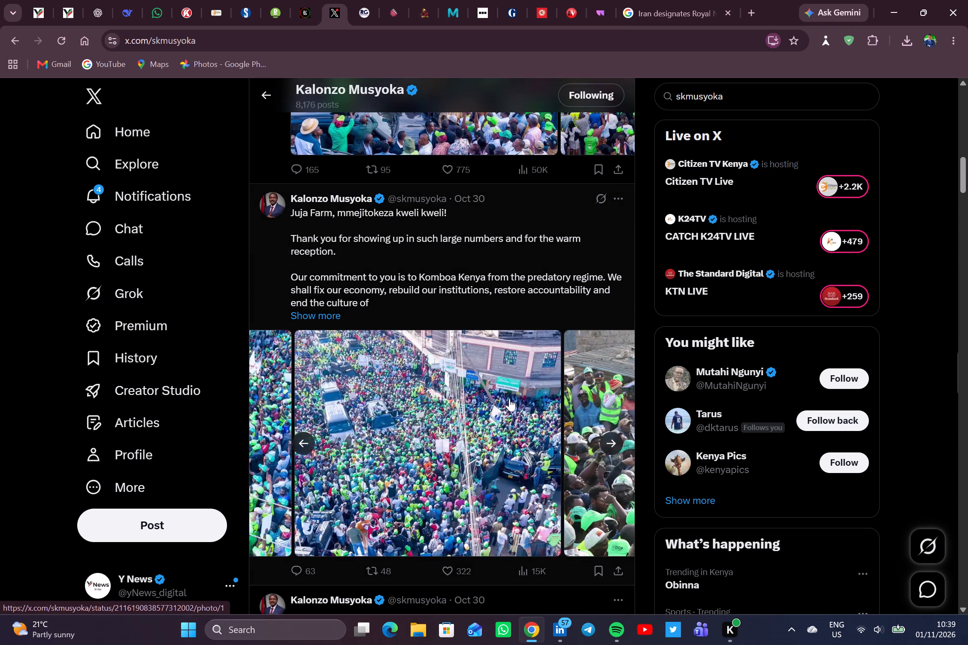
pyautogui.hscroll(-3, 509, 398)
# In the Oct 30 Kenyatta Road, Juja post, open the close-up photo of Kalonzo speaking into a microphone.
pyautogui.scroll(3, 509, 398)
pyautogui.hscroll(-1, 509, 398)
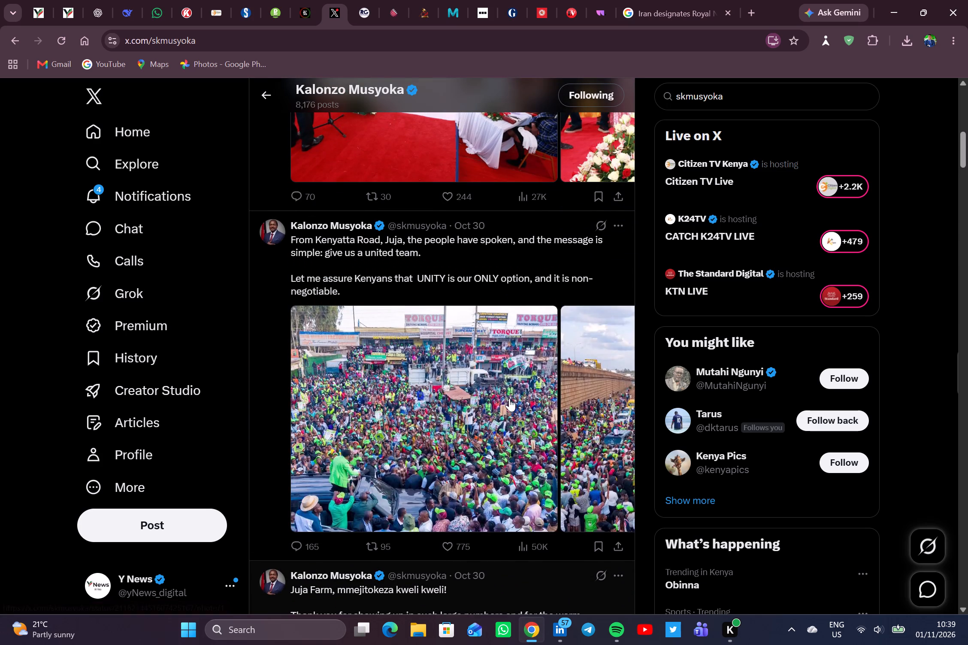
pyautogui.hscroll(-5, 509, 398)
pyautogui.click(532, 396)
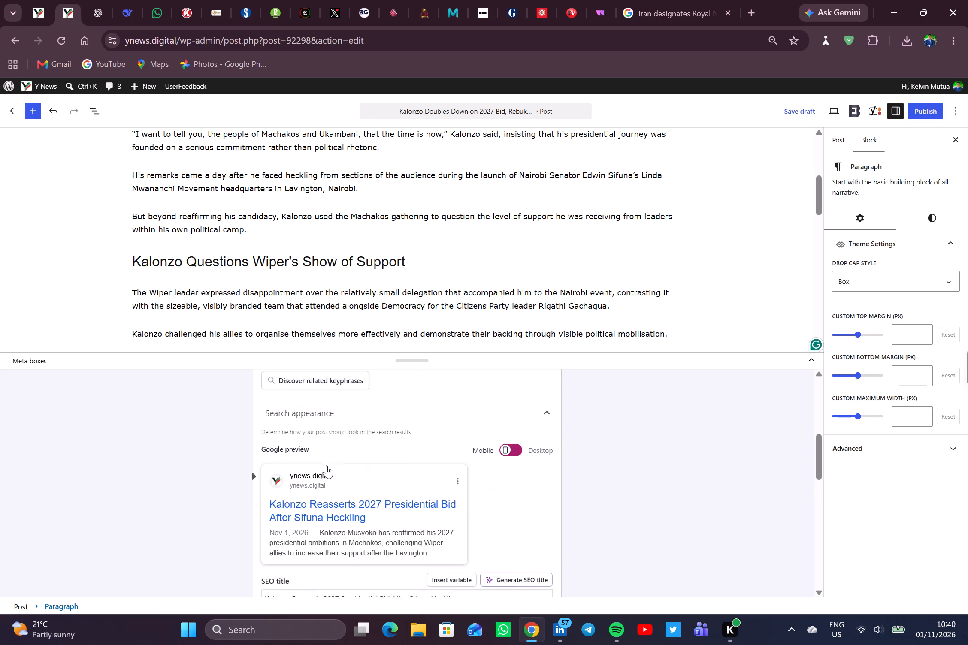
pyautogui.scroll(1, 327, 465)
pyautogui.click(327, 390)
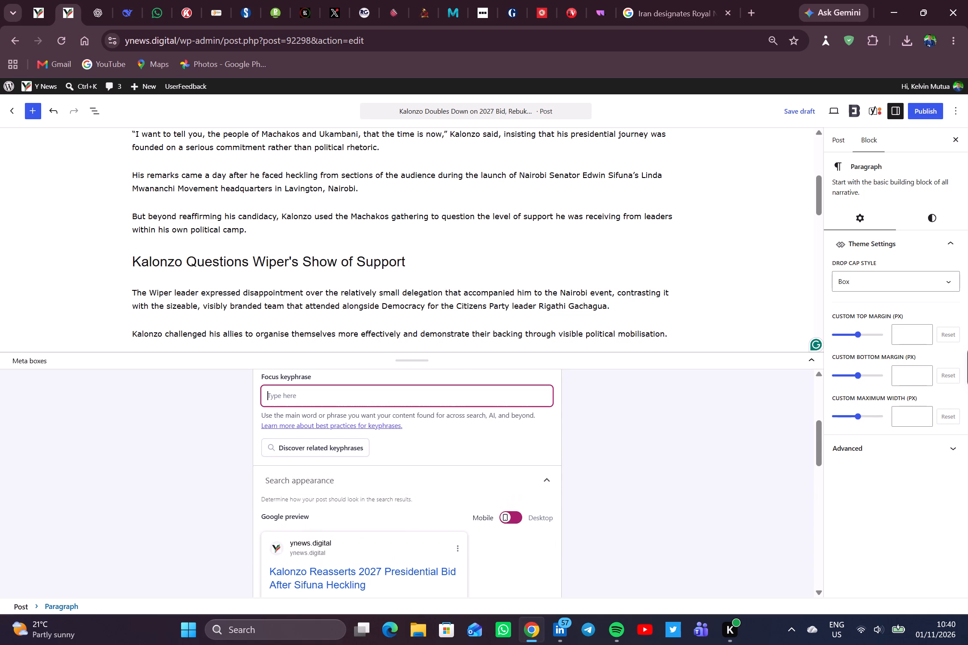
pyautogui.press('k')
pyautogui.write('lonzo')
pyautogui.click(534, 357)
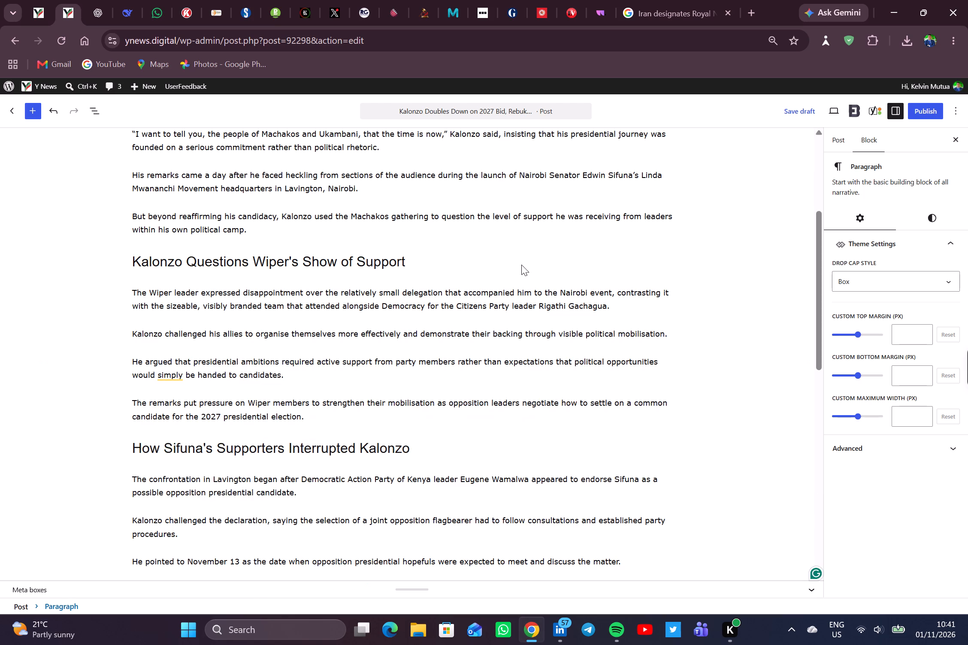
pyautogui.scroll(3, 514, 251)
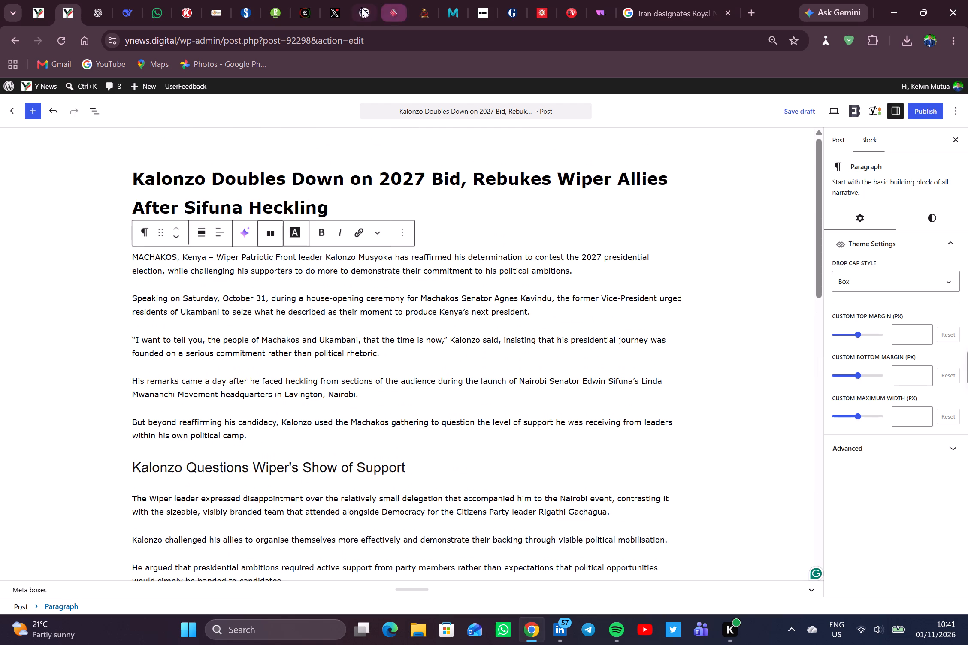
# Save the open X photo of Kalonzo speaking into a microphone to Downloads as "wiper-kalonzo-presidential-bid-y-news".
pyautogui.click(346, 5)
pyautogui.click(369, 247)
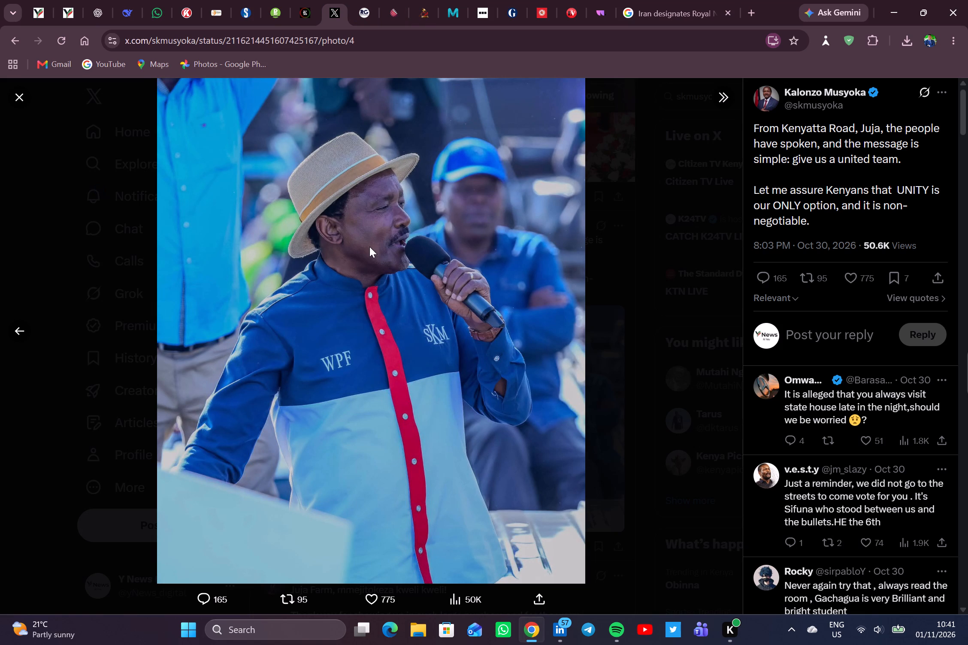
pyautogui.click(369, 247)
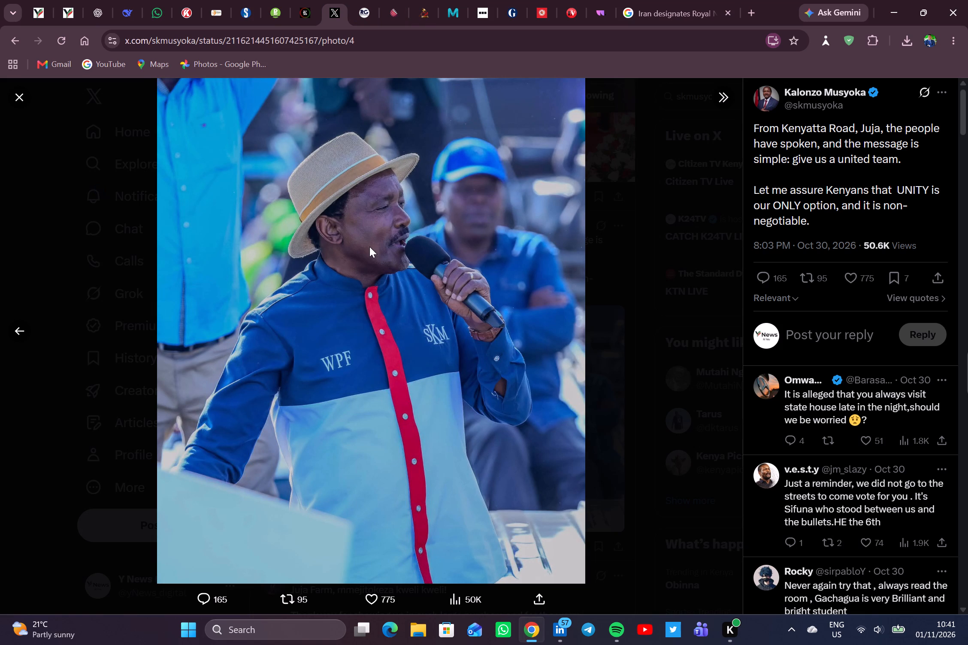
pyautogui.click(369, 247)
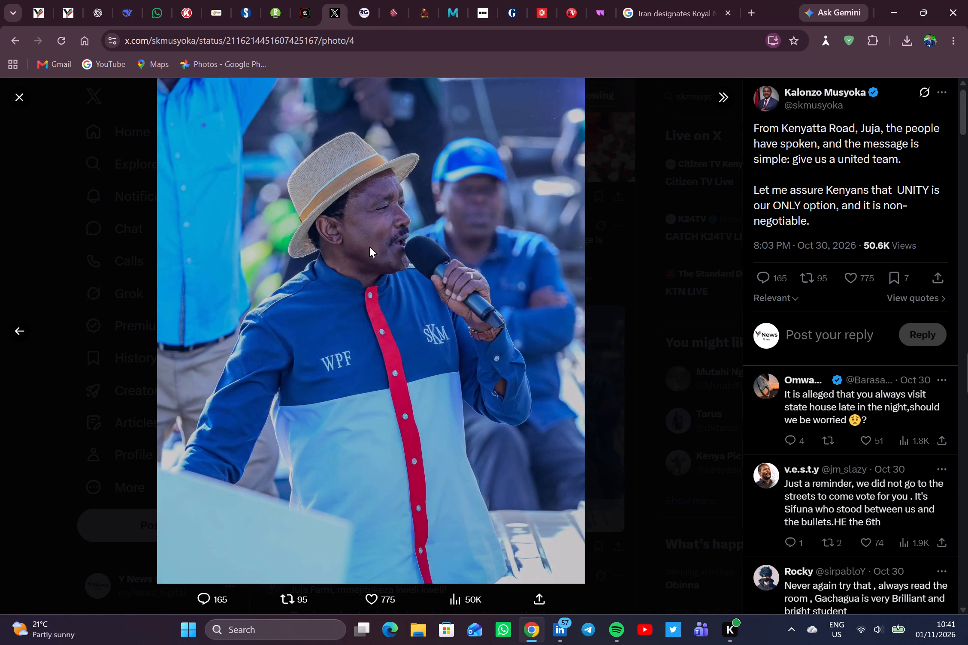
pyautogui.rightClick(369, 247)
pyautogui.click(397, 282)
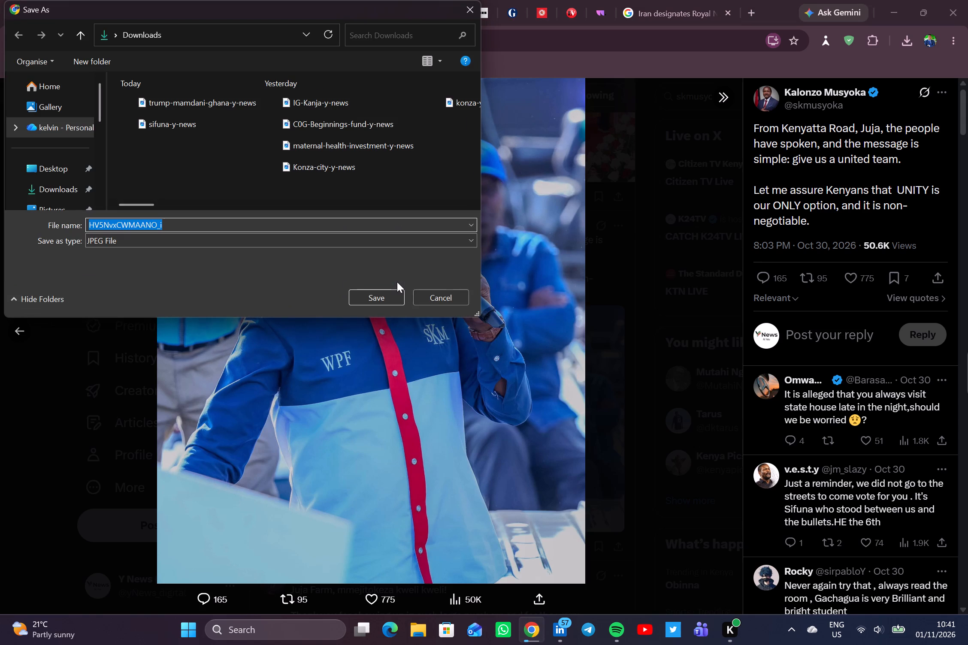
pyautogui.press('w')
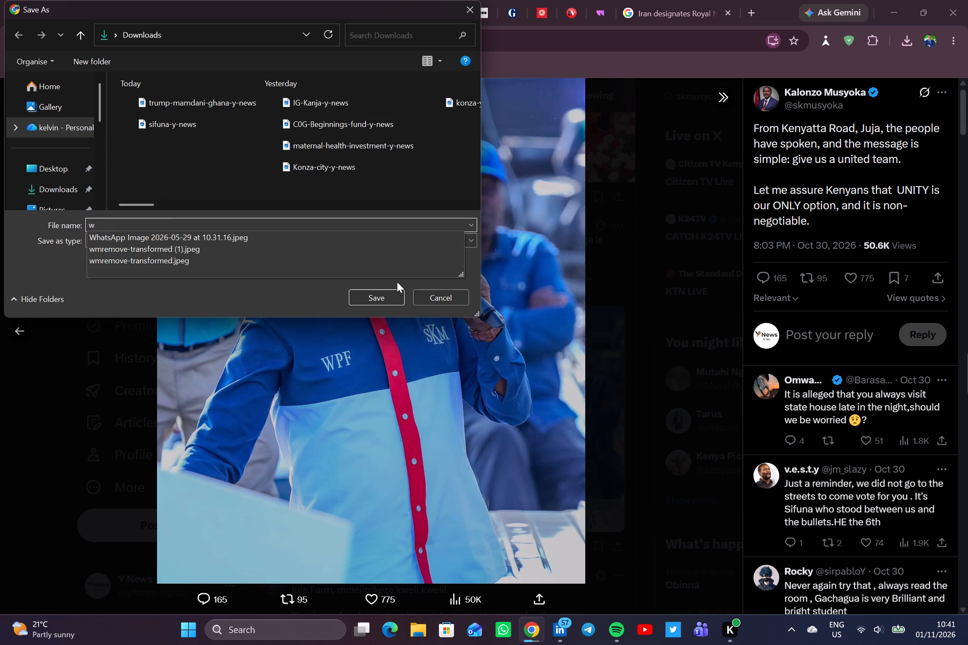
pyautogui.write('iper')
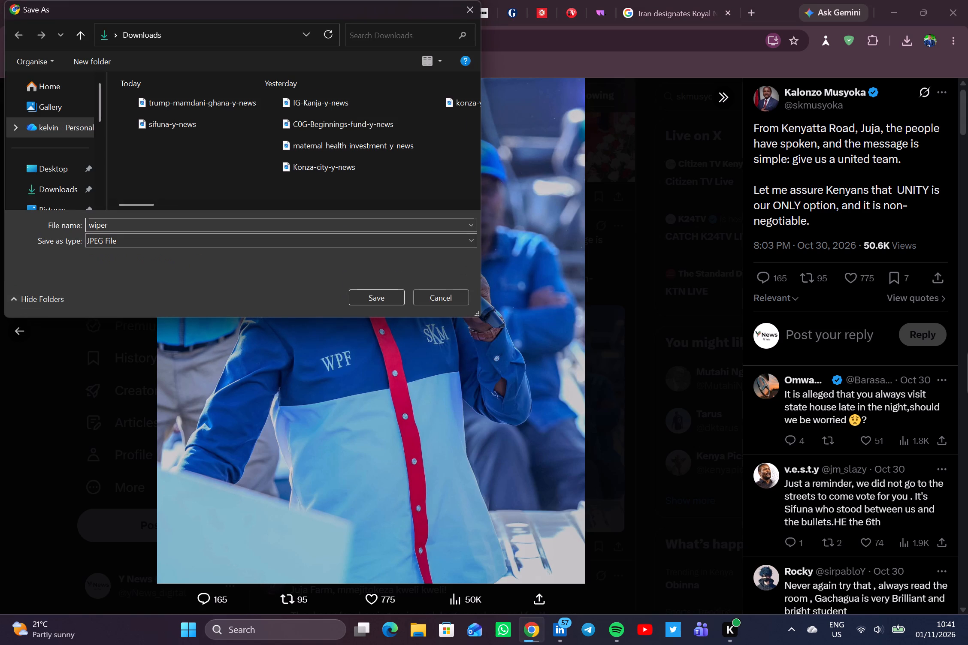
pyautogui.write('-ka;')
pyautogui.press('BackSpace')
pyautogui.write('lo')
pyautogui.write('nzo')
pyautogui.write('-presidential-bid-y-news')
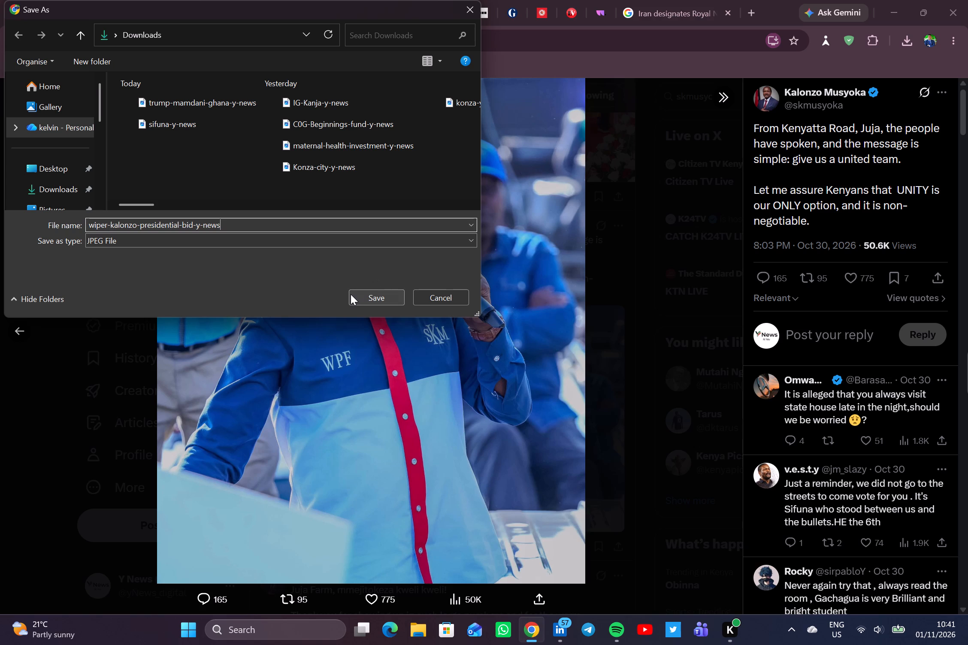
pyautogui.click(362, 293)
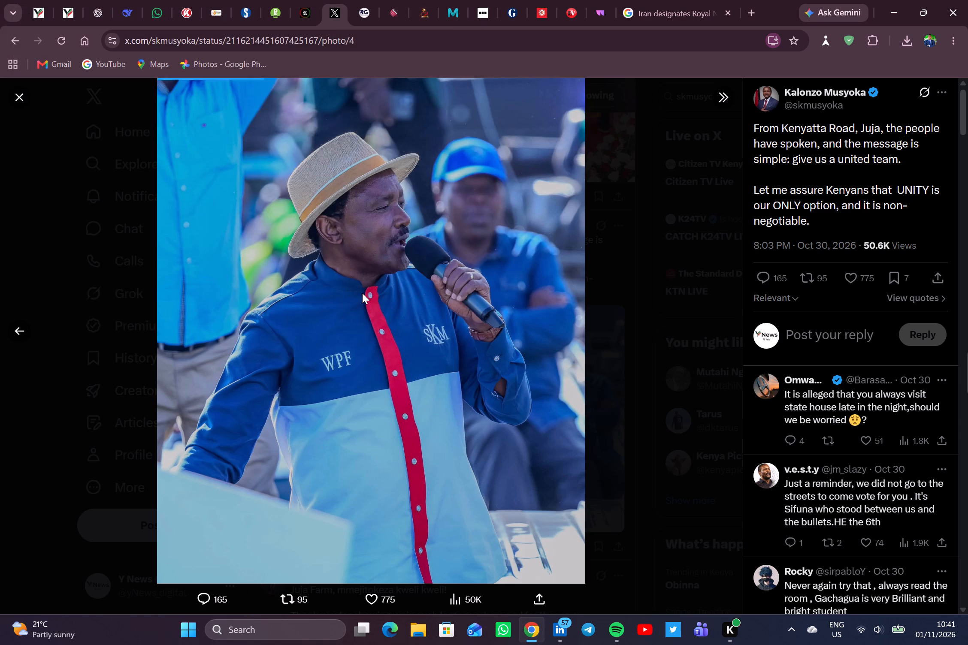
# Look through the photos in Kalonzo's post on Senator Agnes Kavindu's thanksgiving service and open the third one.
pyautogui.click(112, 302)
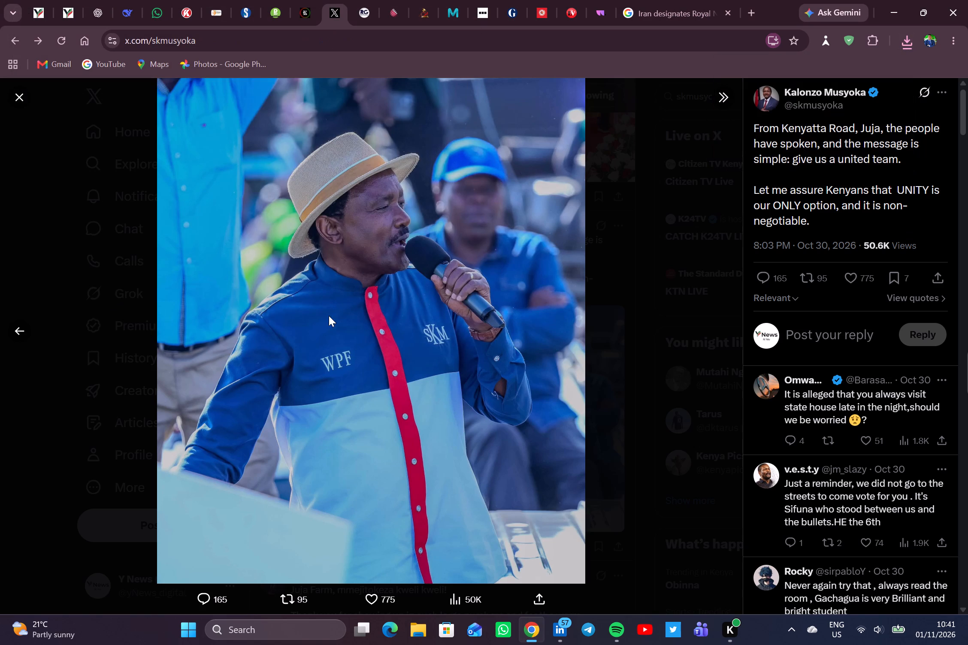
pyautogui.scroll(3, 437, 316)
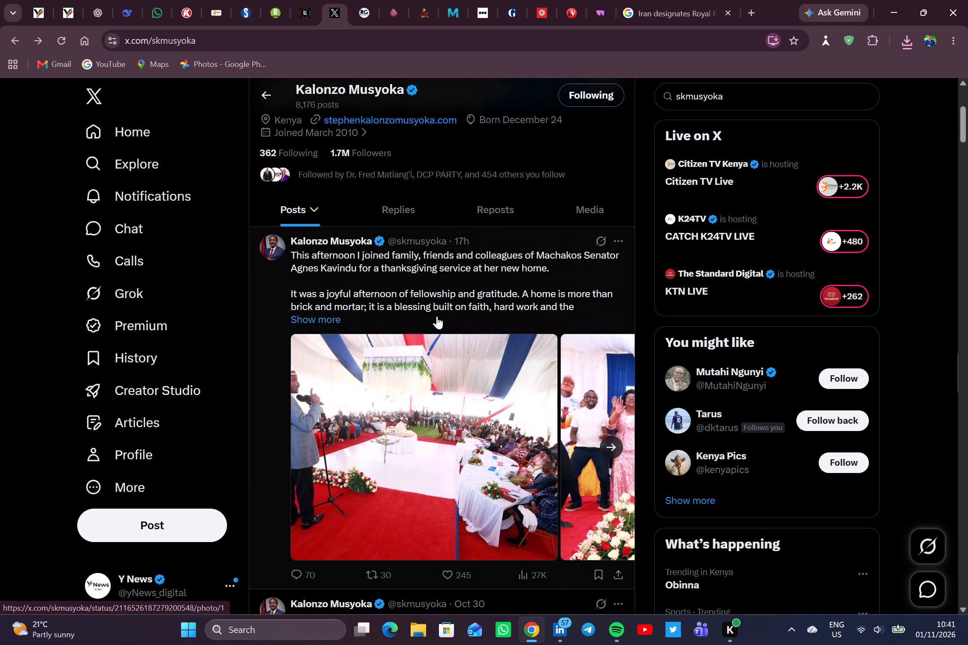
pyautogui.scroll(2, 437, 316)
pyautogui.scroll(-3, 437, 316)
pyautogui.scroll(-1, 459, 451)
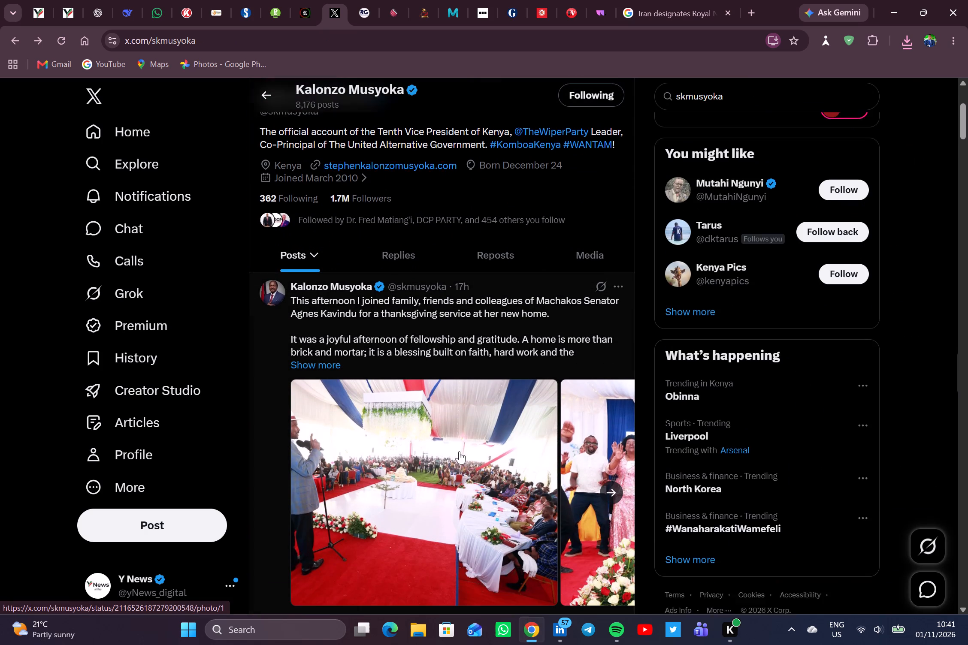
pyautogui.scroll(-1, 459, 451)
pyautogui.hscroll(-4, 419, 436)
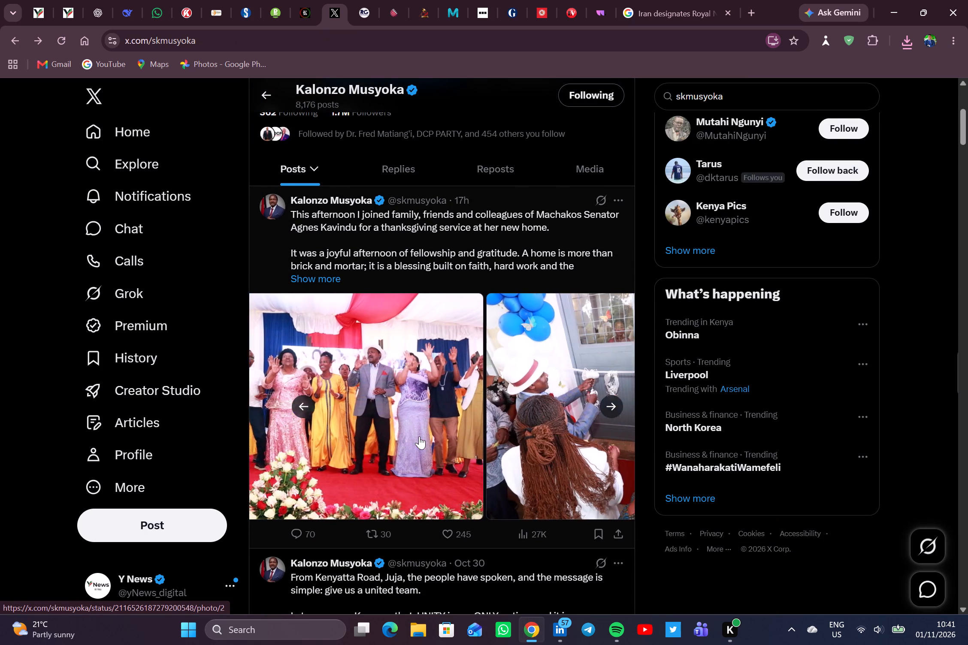
pyautogui.hscroll(-1, 419, 436)
pyautogui.click(419, 428)
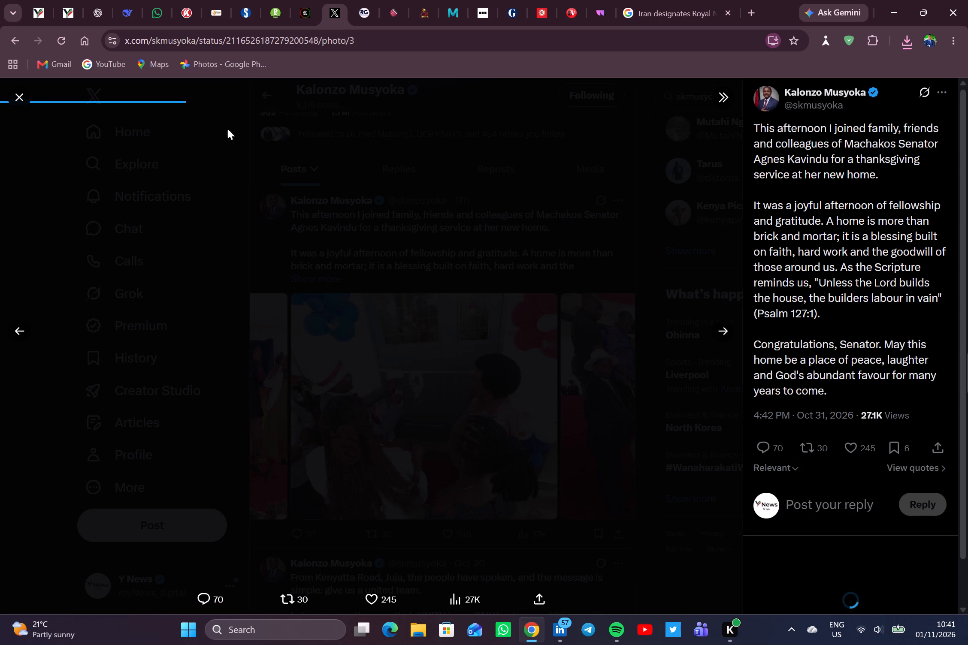
pyautogui.click(68, 13)
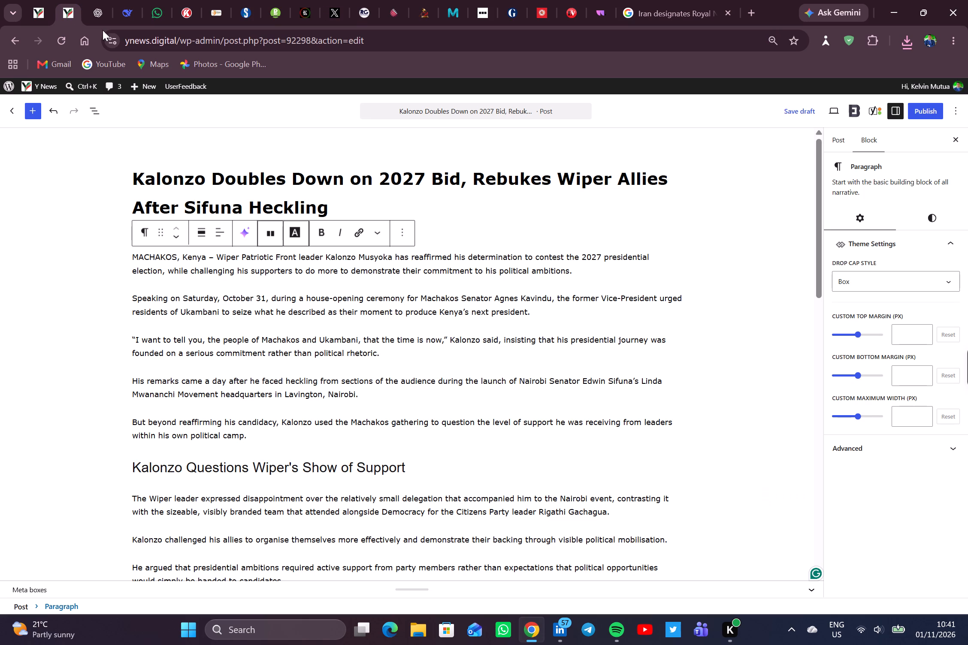
pyautogui.click(844, 147)
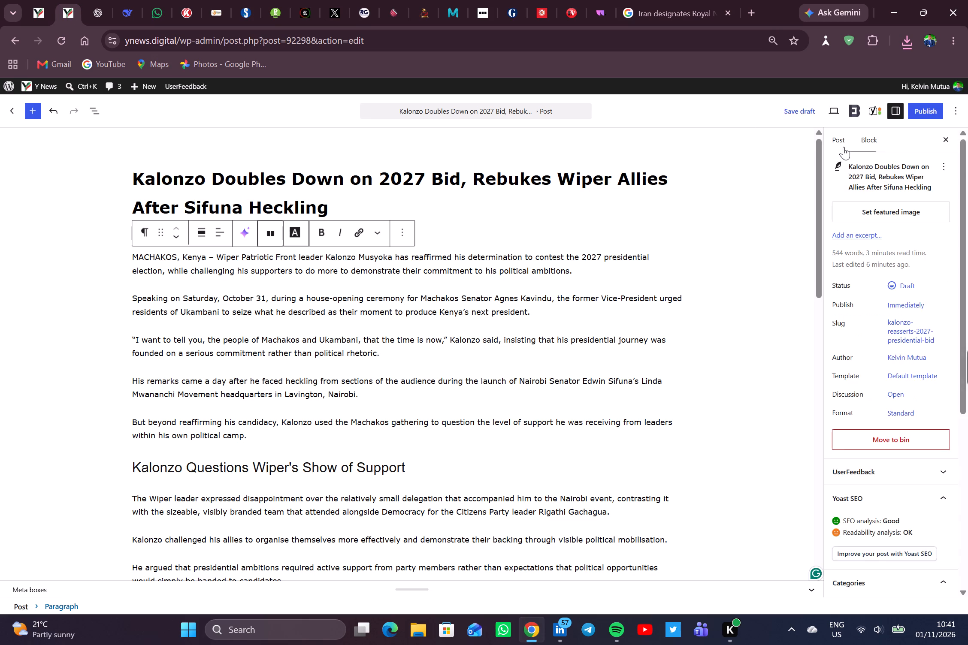
pyautogui.scroll(-3, 855, 256)
pyautogui.scroll(-1, 847, 366)
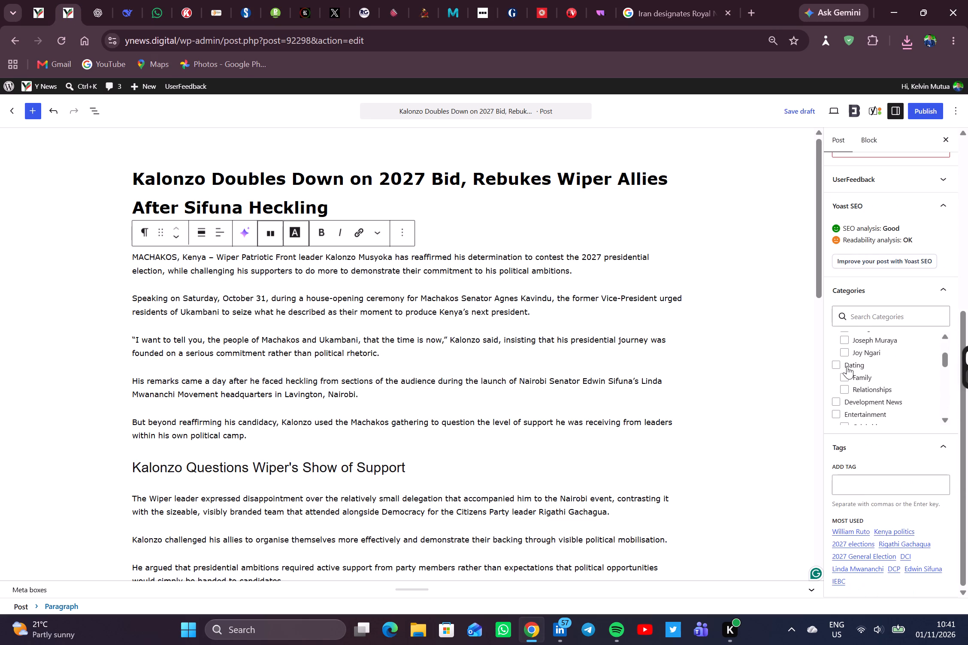
pyautogui.scroll(-2, 847, 366)
pyautogui.click(838, 374)
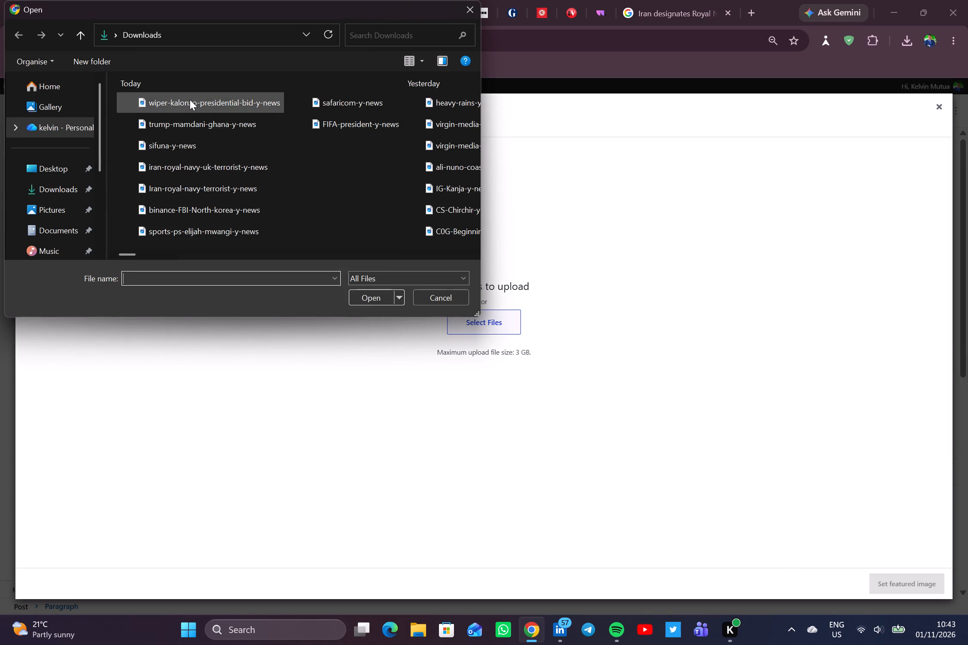
pyautogui.doubleClick(190, 99)
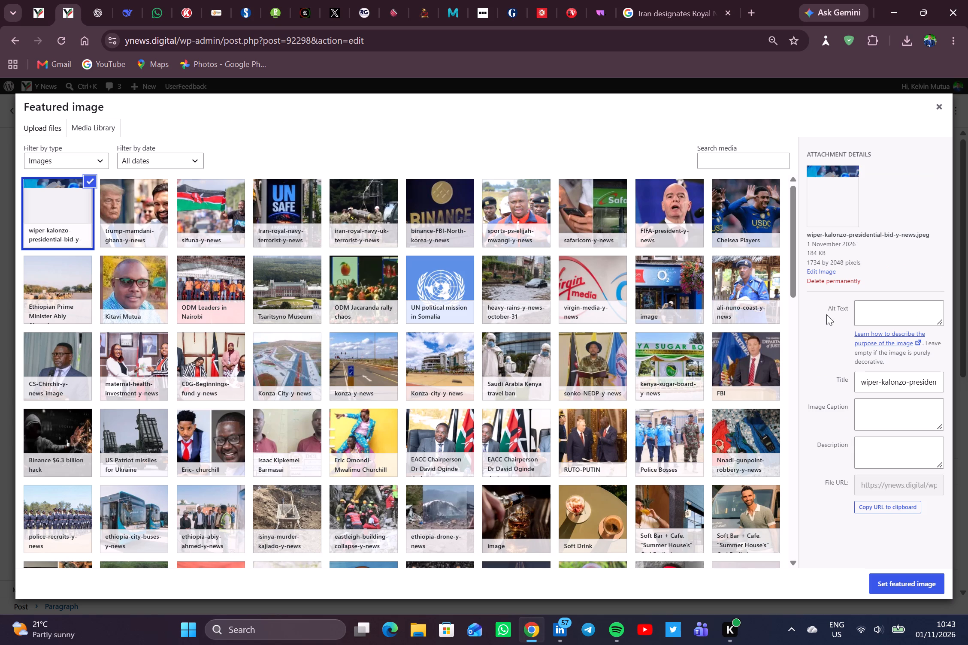
# Fill the uploaded photo's alt text, caption and description with the copied meta description, ending the caption with "Photo/Courtesy".
pyautogui.click(868, 312)
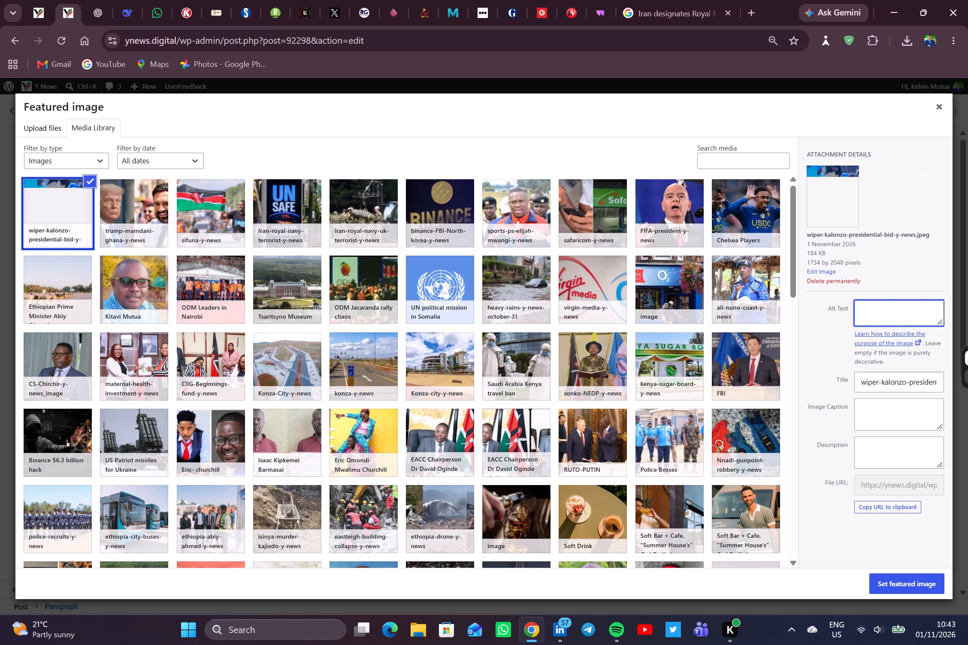
pyautogui.hotkey('ctrl', 'v')
pyautogui.click(876, 406)
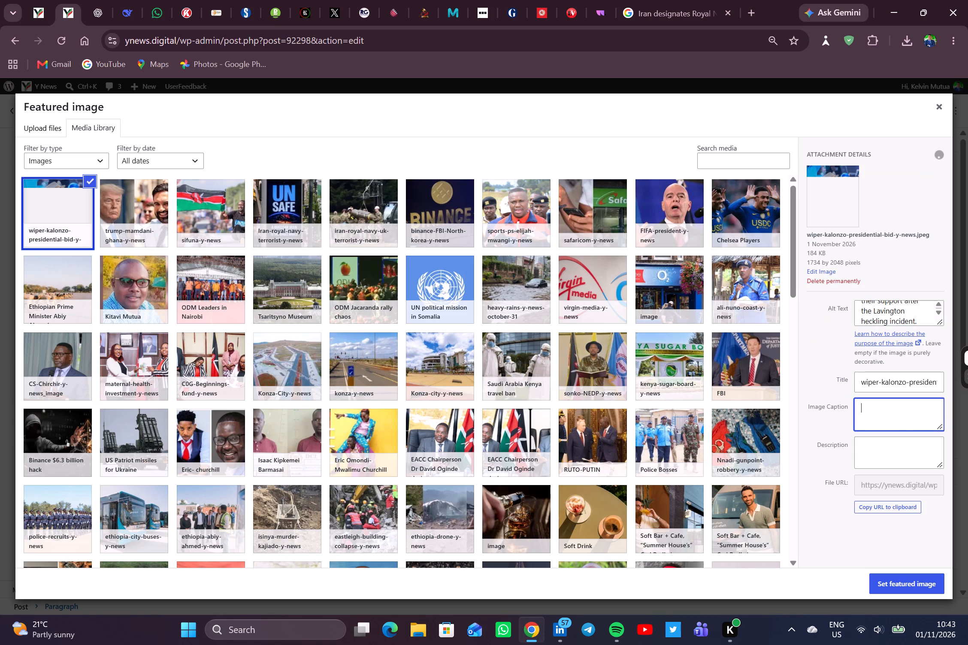
pyautogui.hotkey('ctrl', 'v')
pyautogui.press('space')
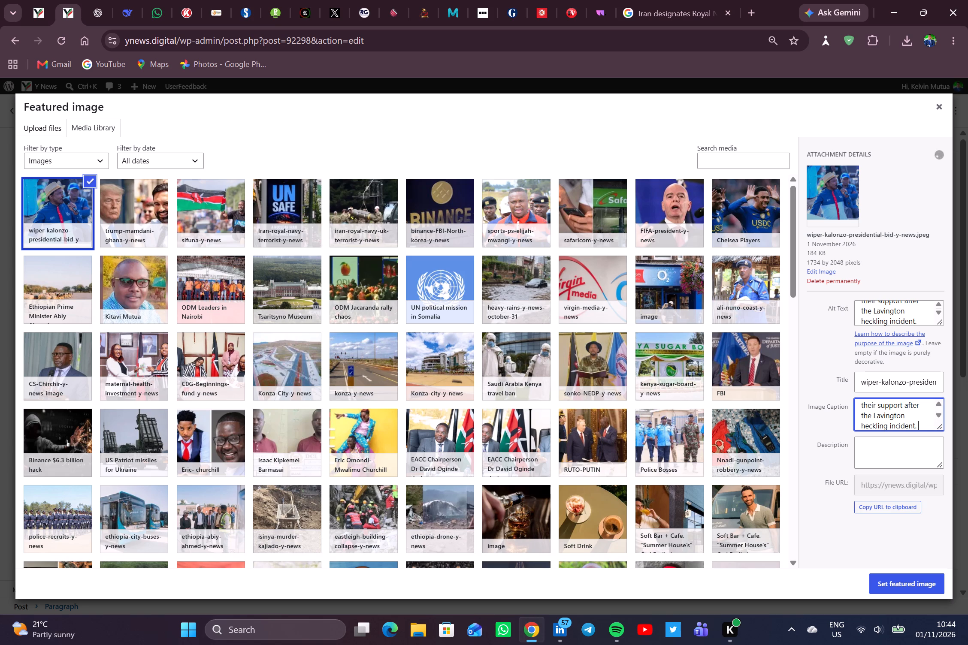
pyautogui.press('p')
pyautogui.press('h')
pyautogui.write('oto')
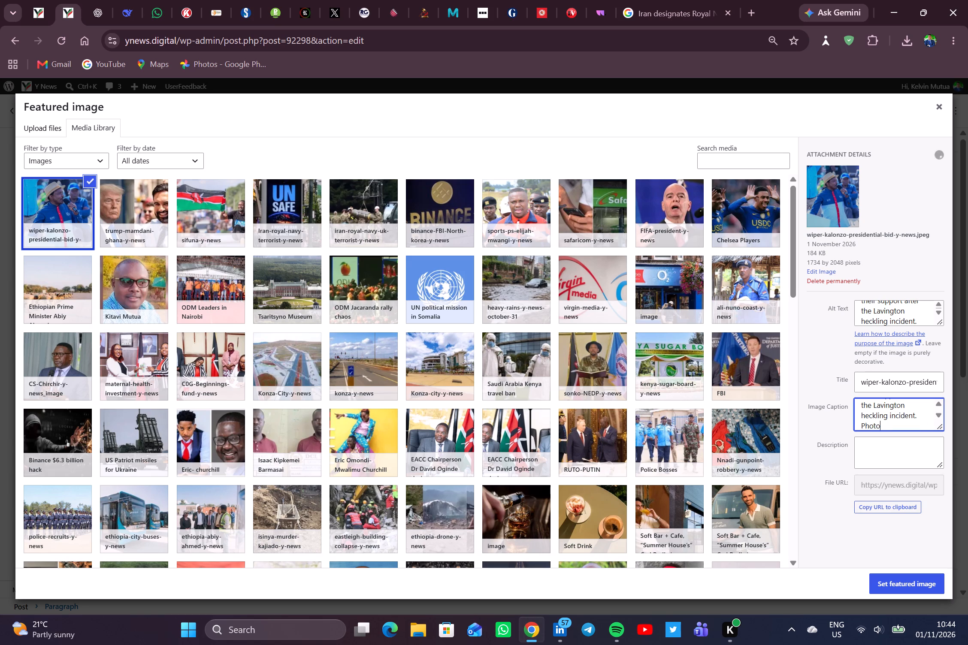
pyautogui.press('/')
pyautogui.click(866, 448)
pyautogui.hotkey('ctrl', 'v')
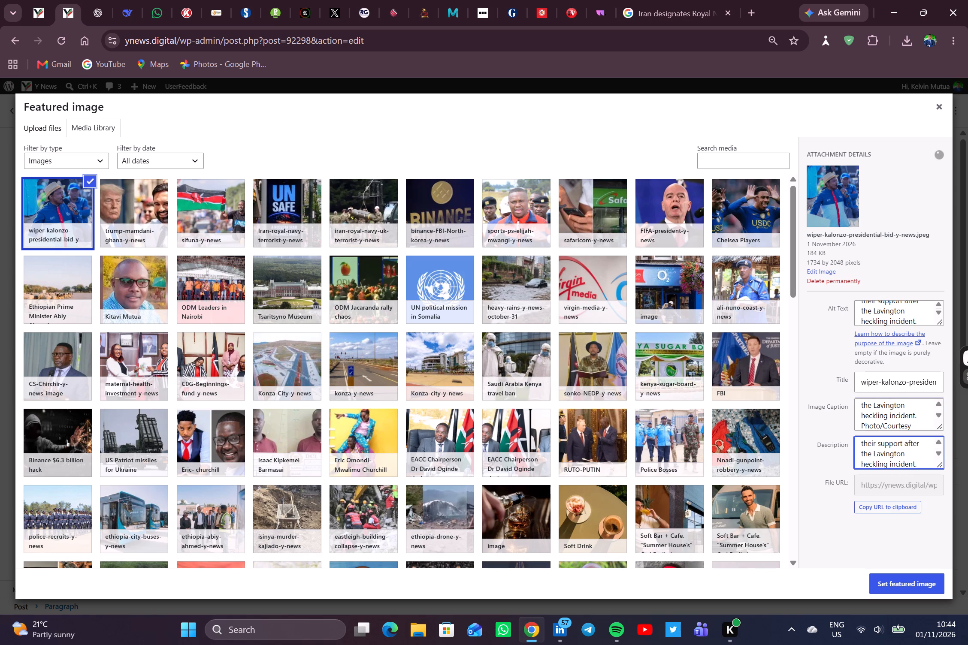
# Open the uploaded Kalonzo photo for image editing.
pyautogui.scroll(1, 897, 391)
pyautogui.click(823, 271)
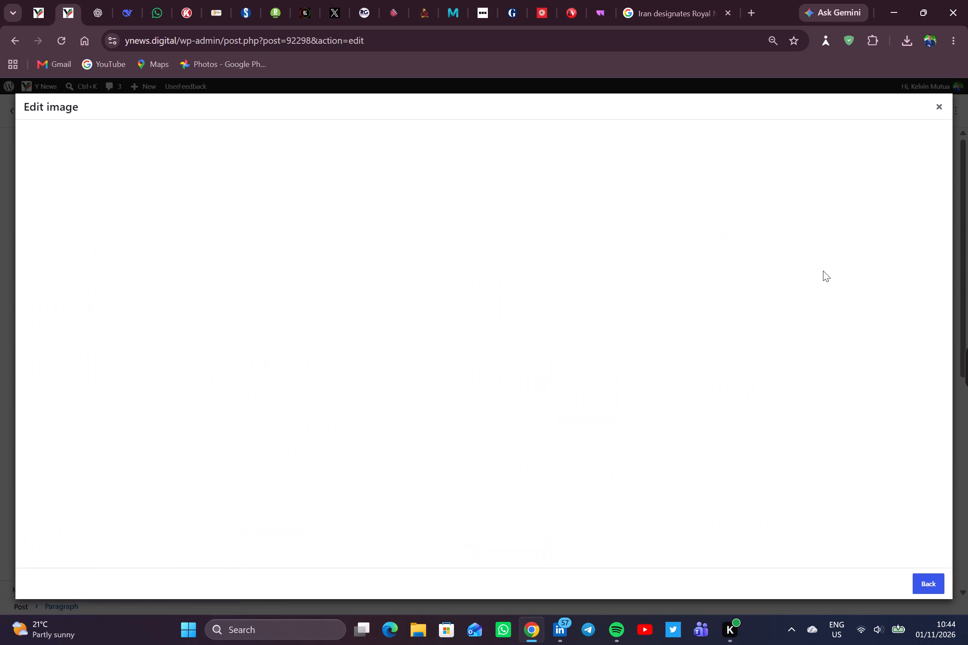
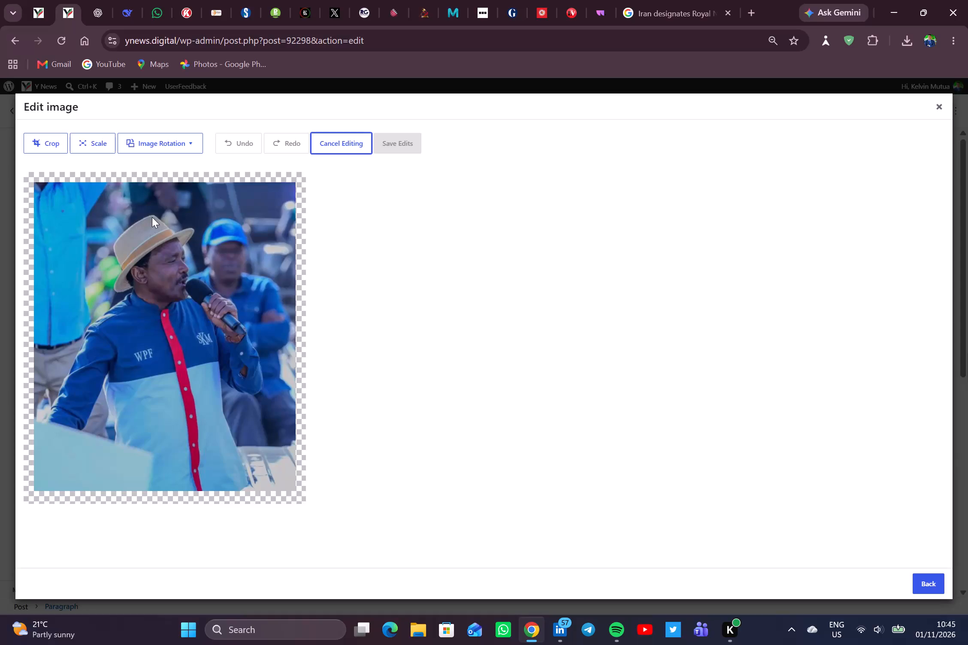
# Crop the top and bottom of the Kalonzo photo to a 1730 × 1440 selection, apply the crop and save the edits.
pyautogui.click(50, 142)
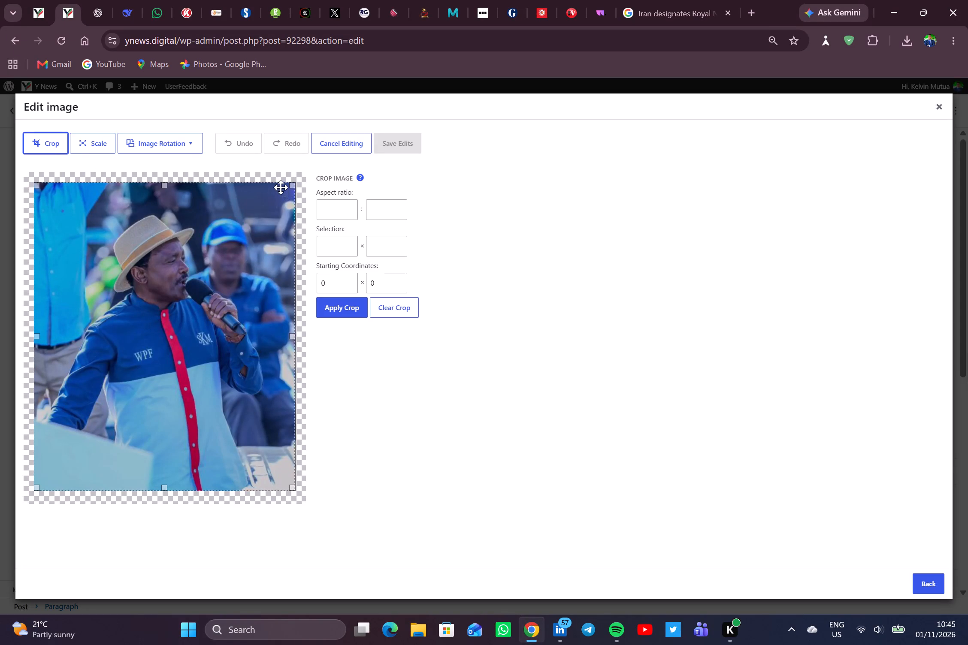
pyautogui.moveTo(281, 182); pyautogui.dragTo(287, 191)
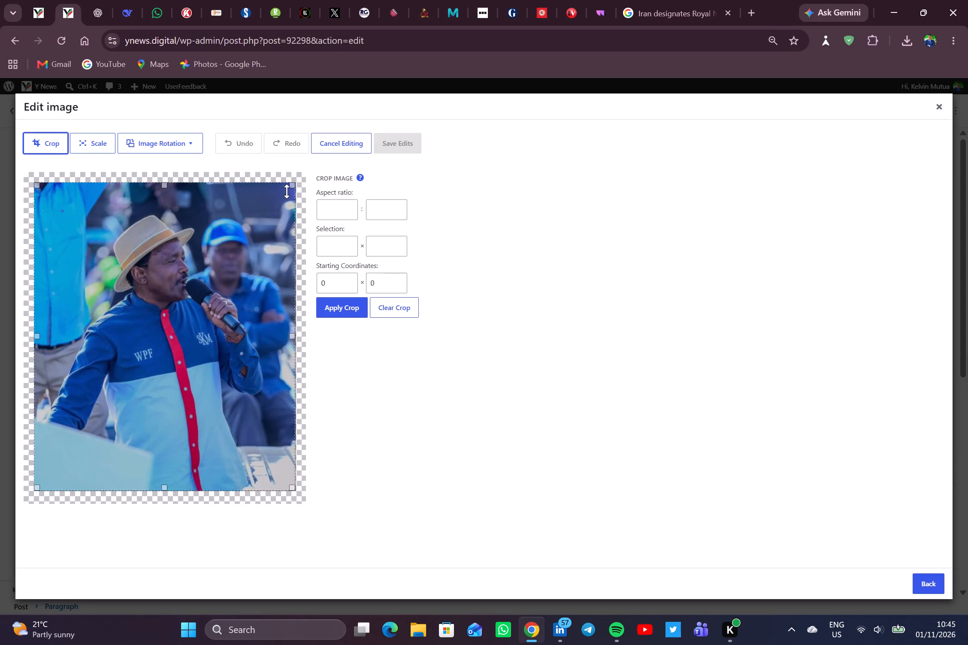
pyautogui.moveTo(287, 191); pyautogui.dragTo(290, 204)
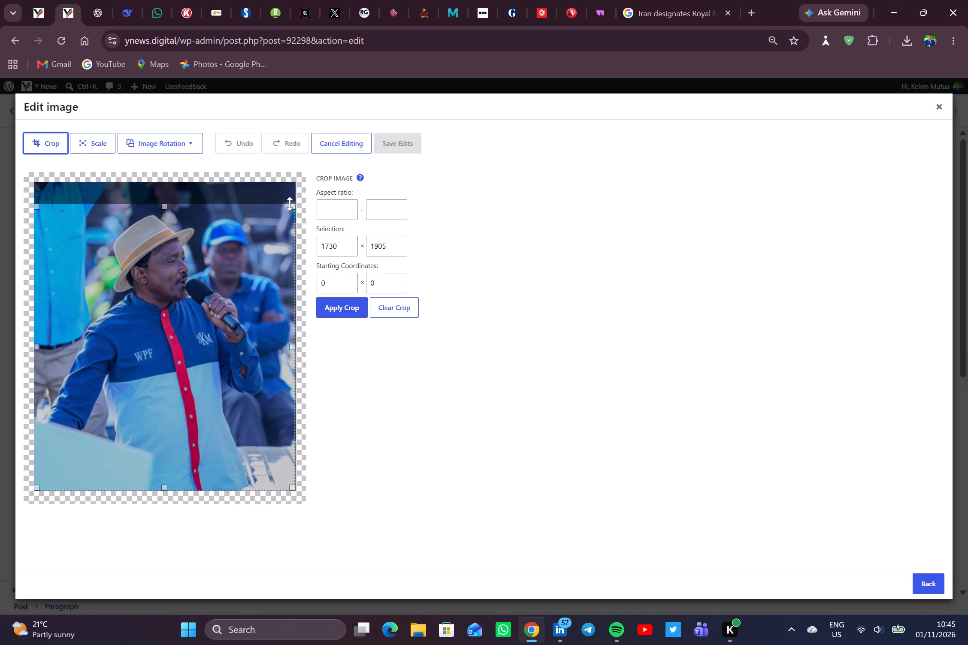
pyautogui.moveTo(290, 204); pyautogui.dragTo(292, 211)
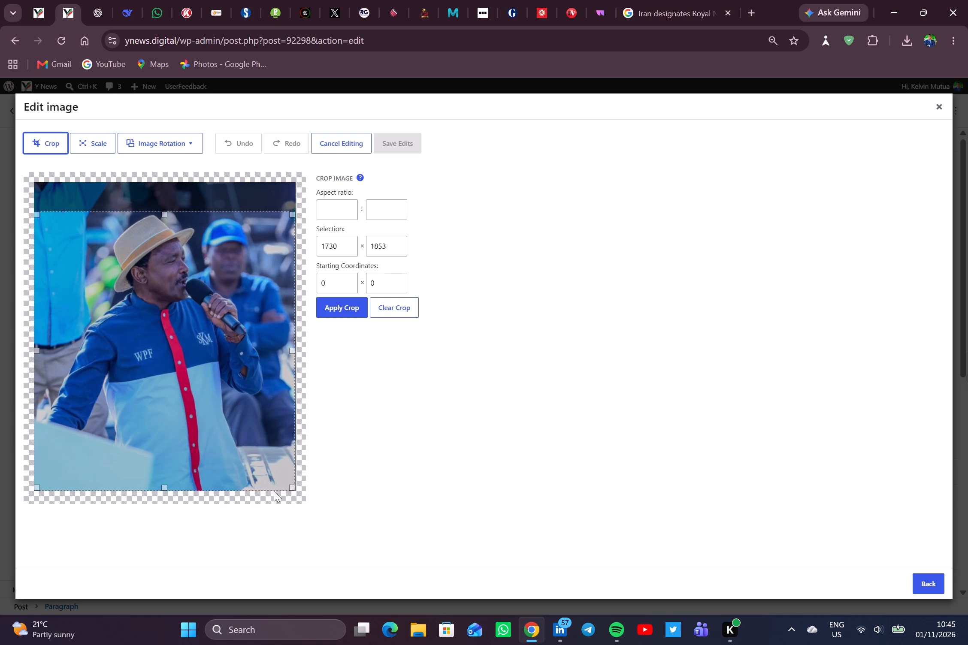
pyautogui.moveTo(271, 488); pyautogui.dragTo(275, 473)
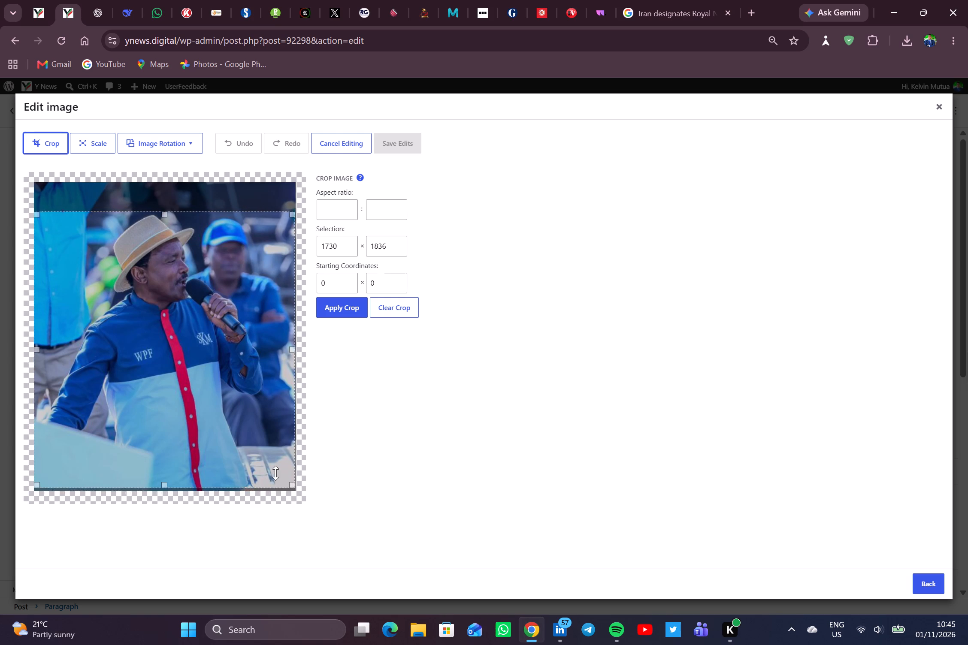
pyautogui.moveTo(275, 473); pyautogui.dragTo(278, 449)
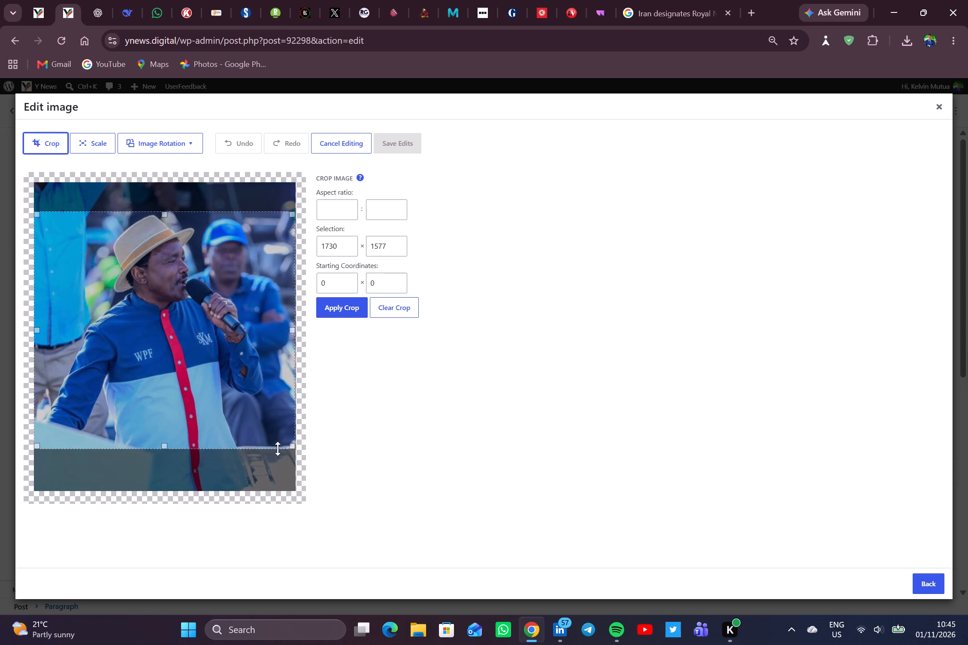
pyautogui.moveTo(278, 449); pyautogui.dragTo(278, 439)
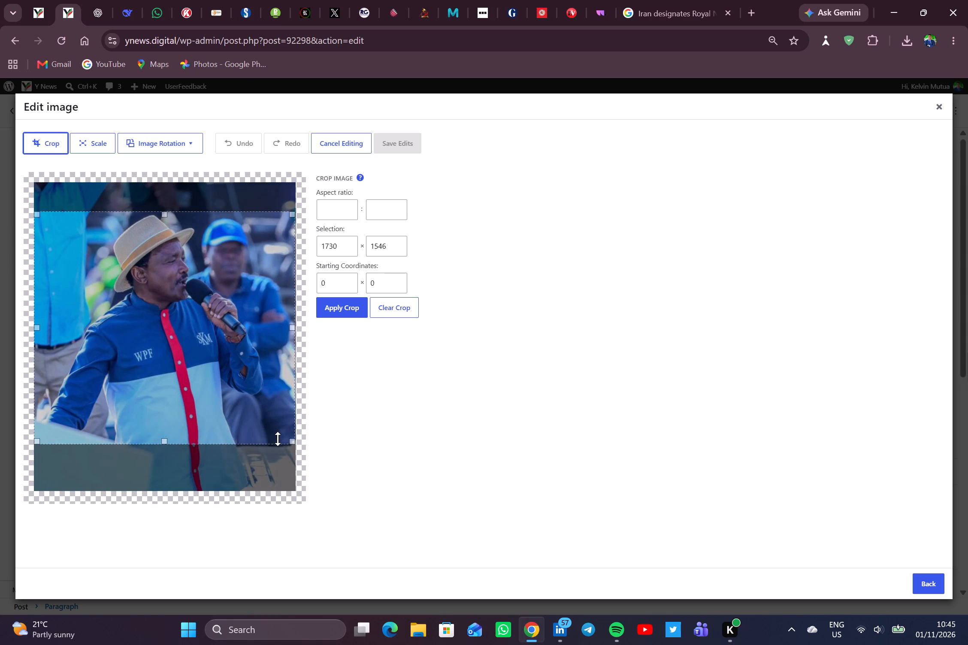
pyautogui.moveTo(278, 439); pyautogui.dragTo(278, 429)
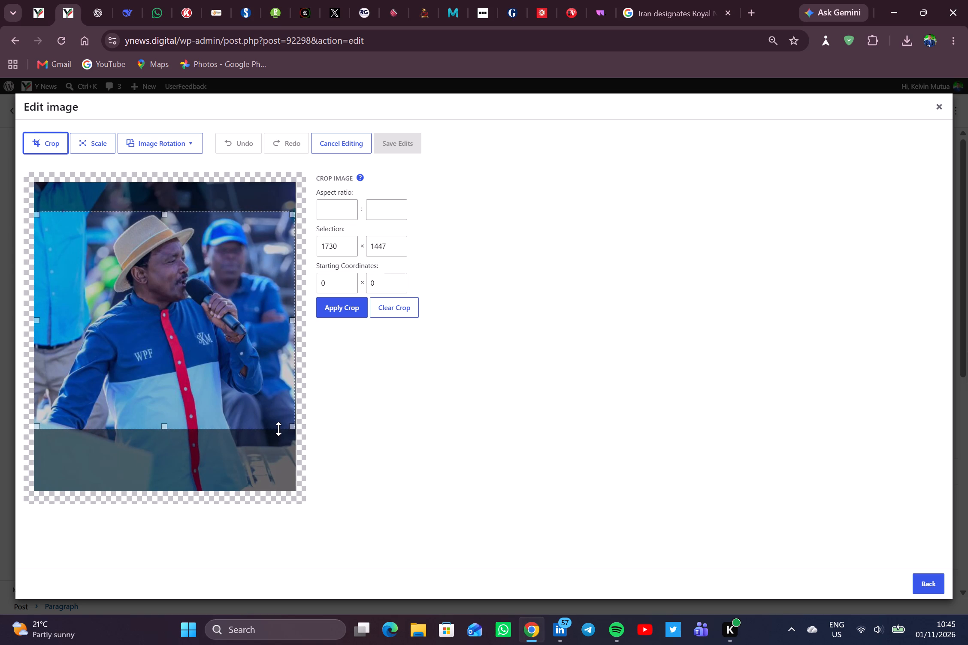
pyautogui.moveTo(278, 429); pyautogui.dragTo(278, 428)
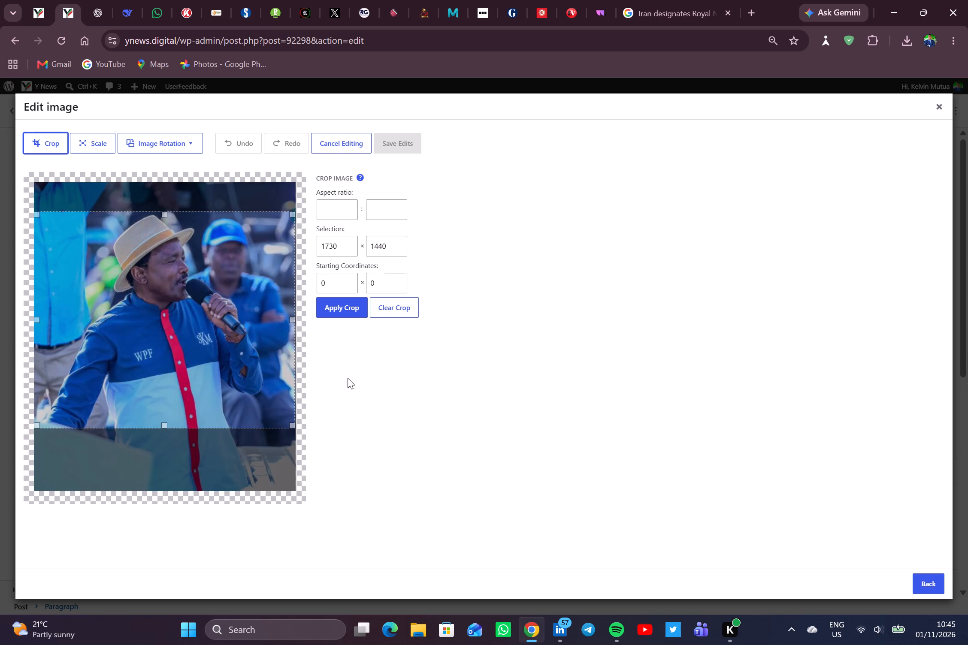
pyautogui.click(348, 310)
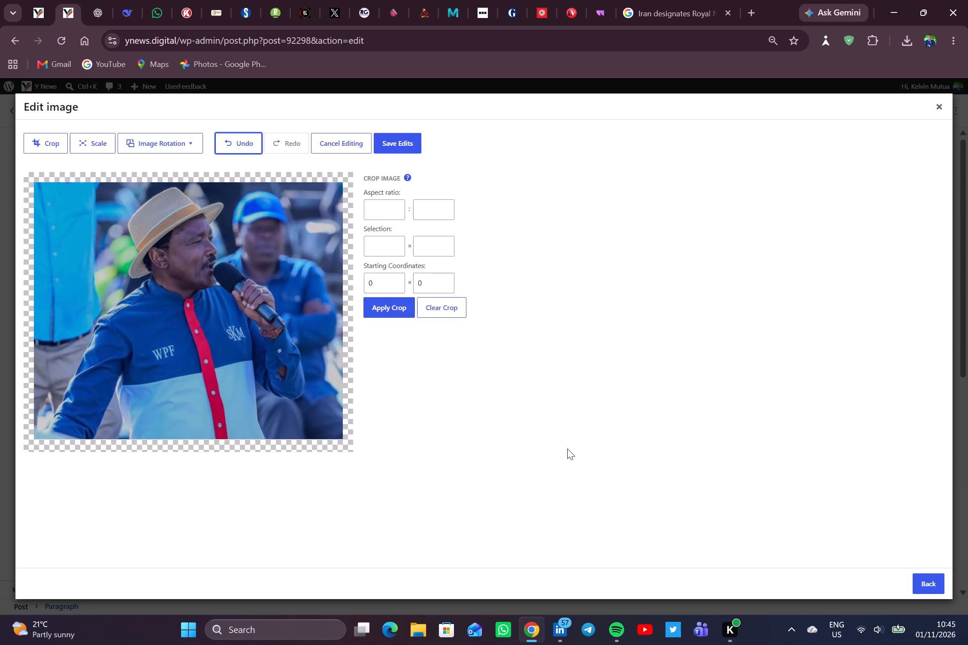
pyautogui.click(398, 146)
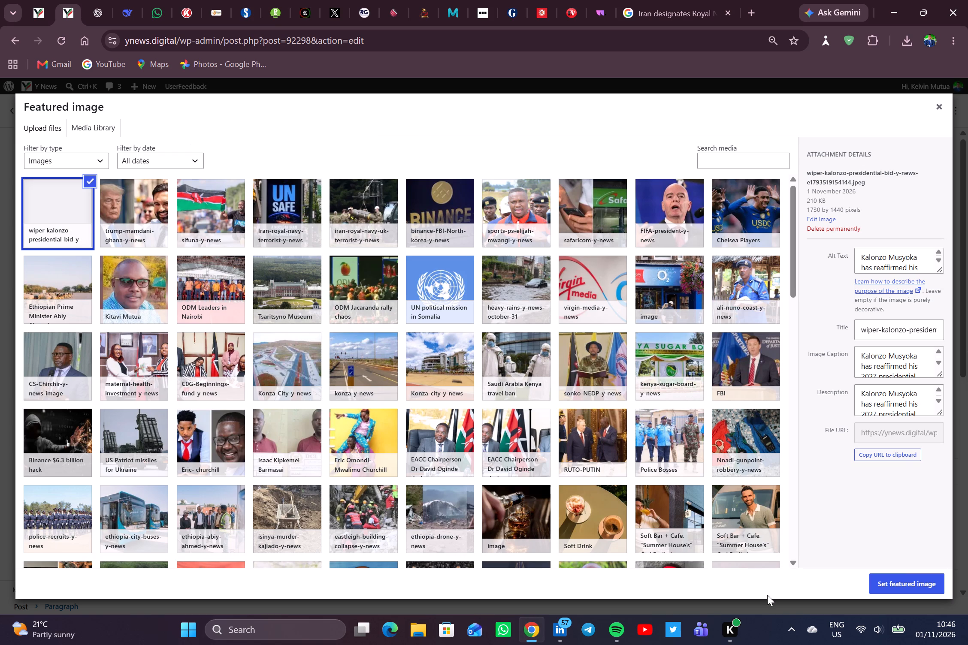
# Set the cropped Kalonzo photo as the post's featured image.
pyautogui.scroll(-1, 903, 376)
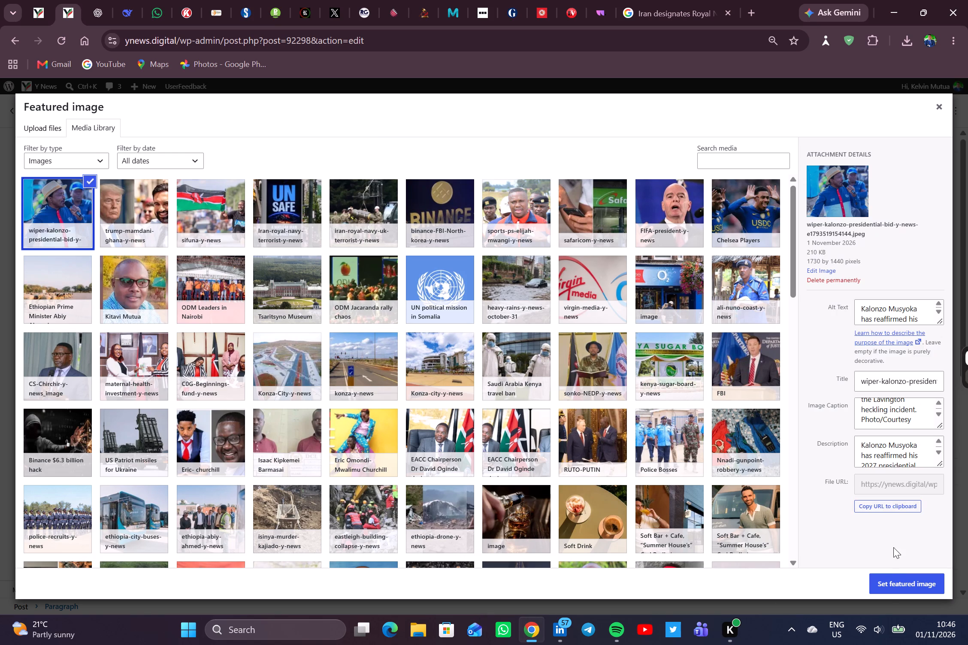
pyautogui.click(888, 588)
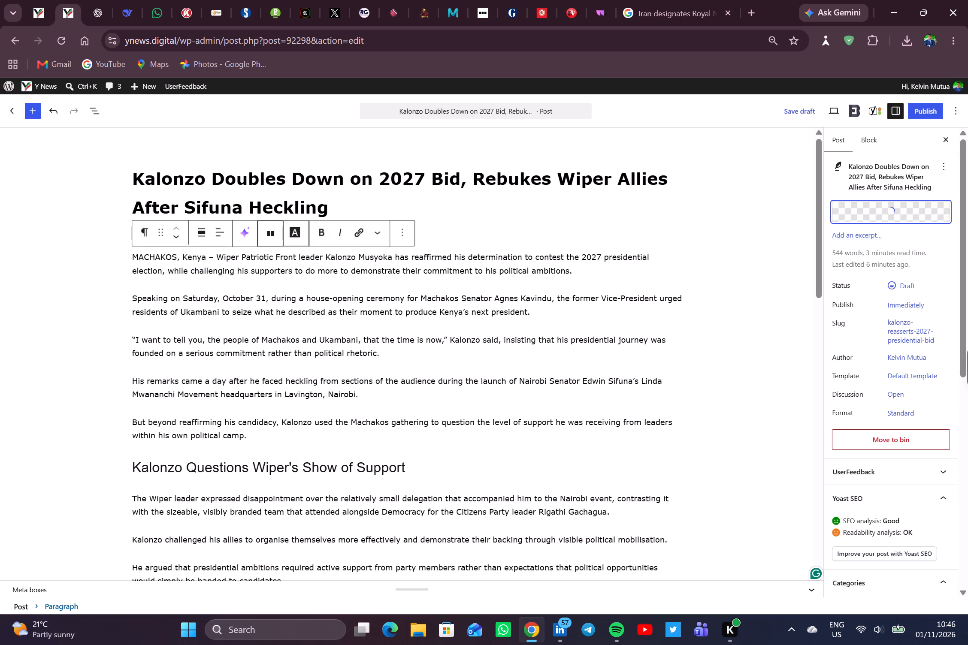
# Switch to Kalonzo Musyoka's X post and view its ribbon-cutting photo from Senator Agnes Kavindu's new home.
pyautogui.click(336, 10)
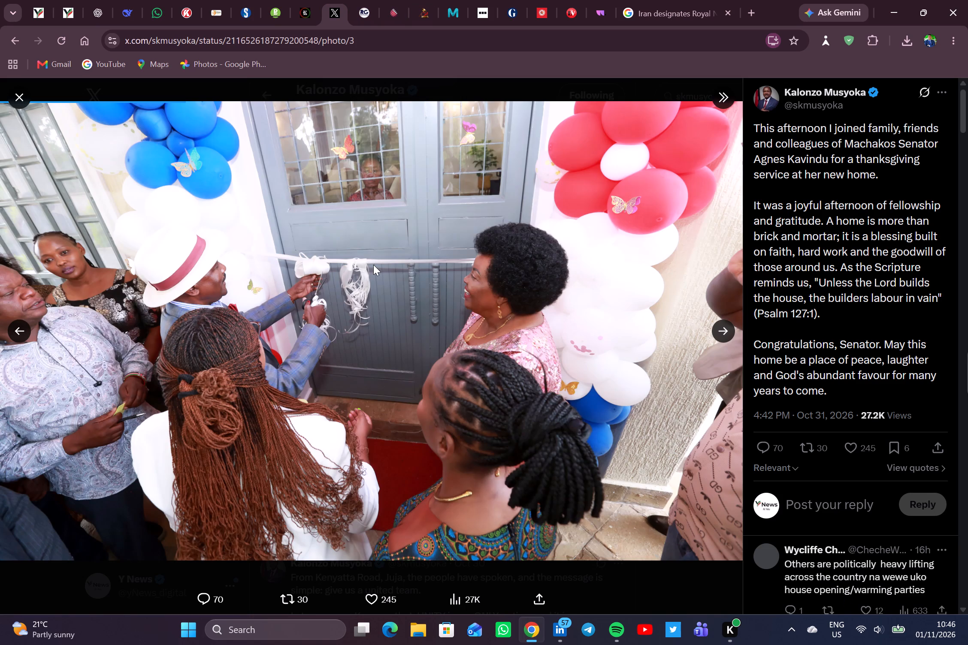
pyautogui.click(373, 265)
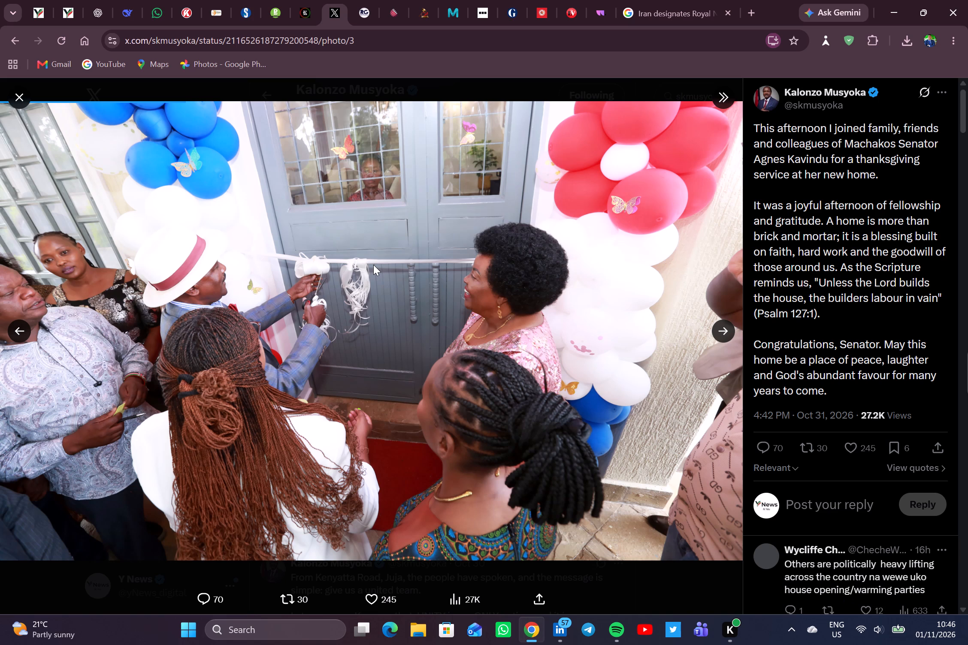
pyautogui.click(373, 265)
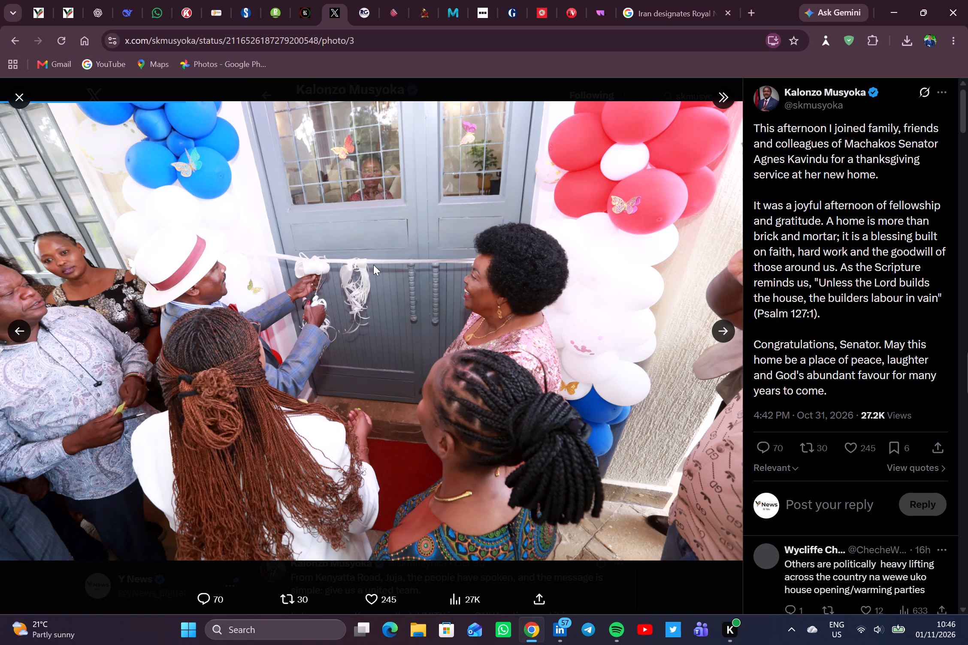
pyautogui.click(373, 265)
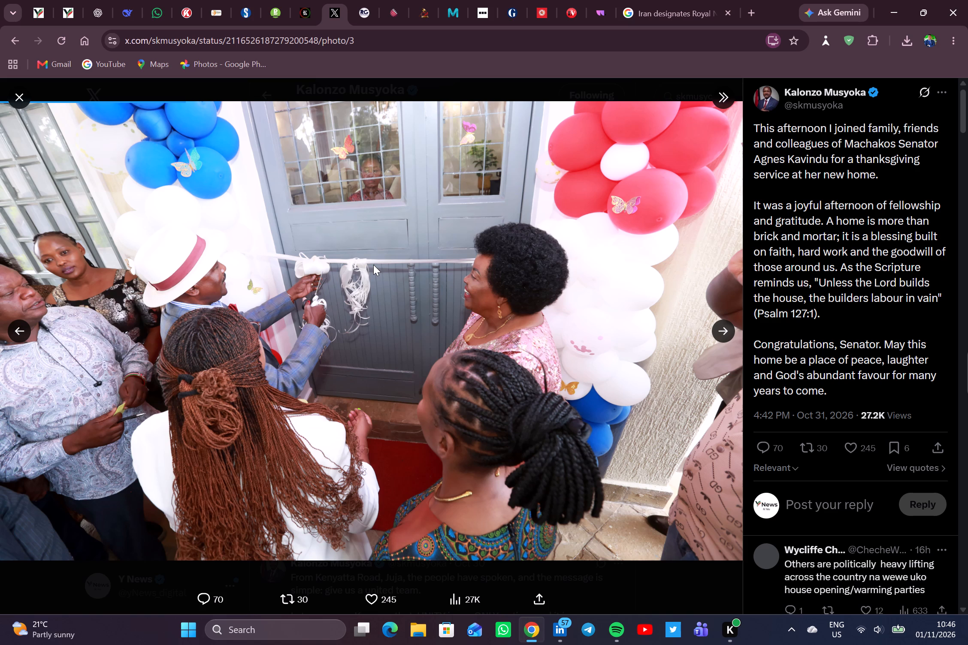
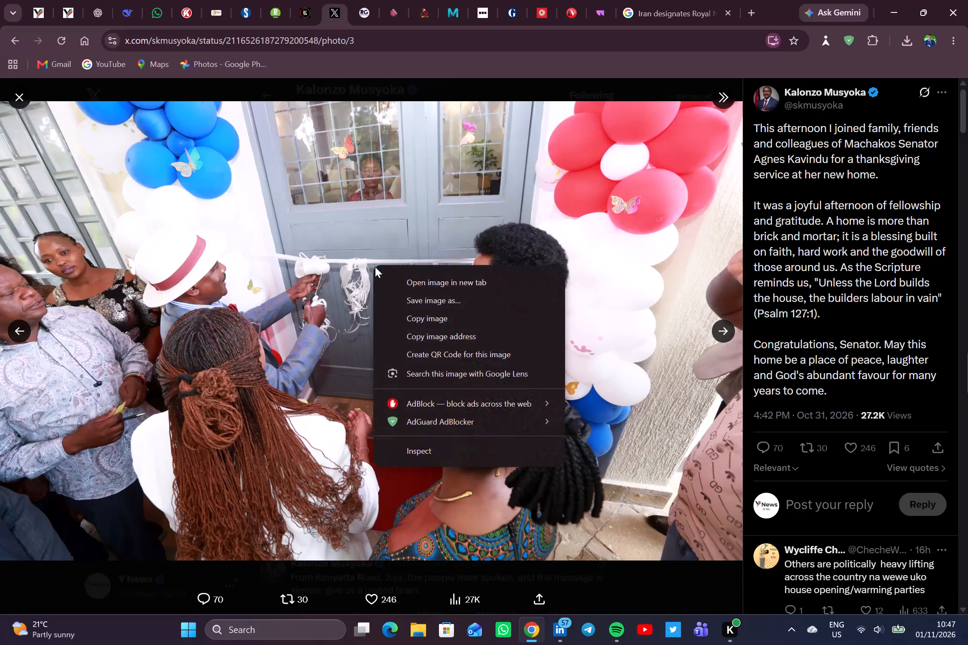
# Save the ribbon-cutting photo from Kalonzo Musyoka's X post as an image file.
pyautogui.click(425, 300)
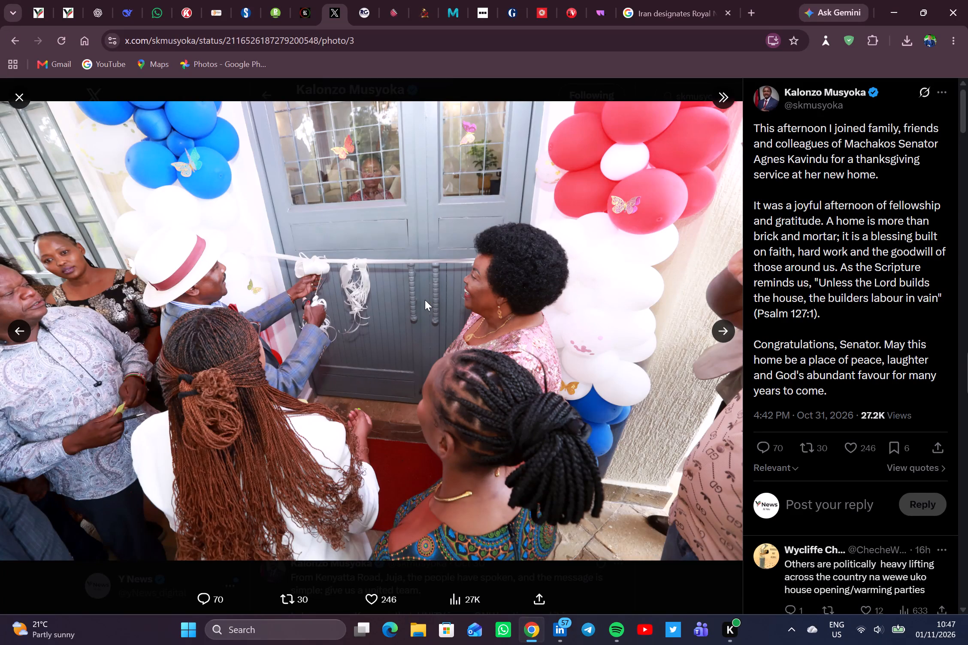
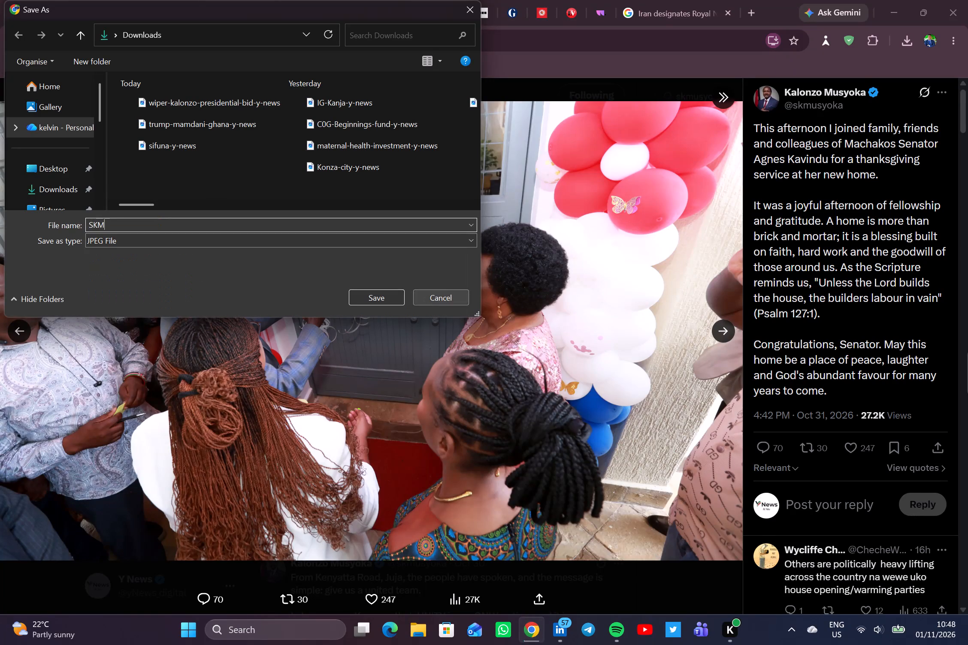
# Name the ribbon-cutting photo SKM-machakos-kavindu-y-news, save it in Downloads as a JPEG, and close the photo view.
pyautogui.press('-')
pyautogui.write('machakos-kavindu-y-m')
pyautogui.press('BackSpace')
pyautogui.write('news')
pyautogui.click(391, 302)
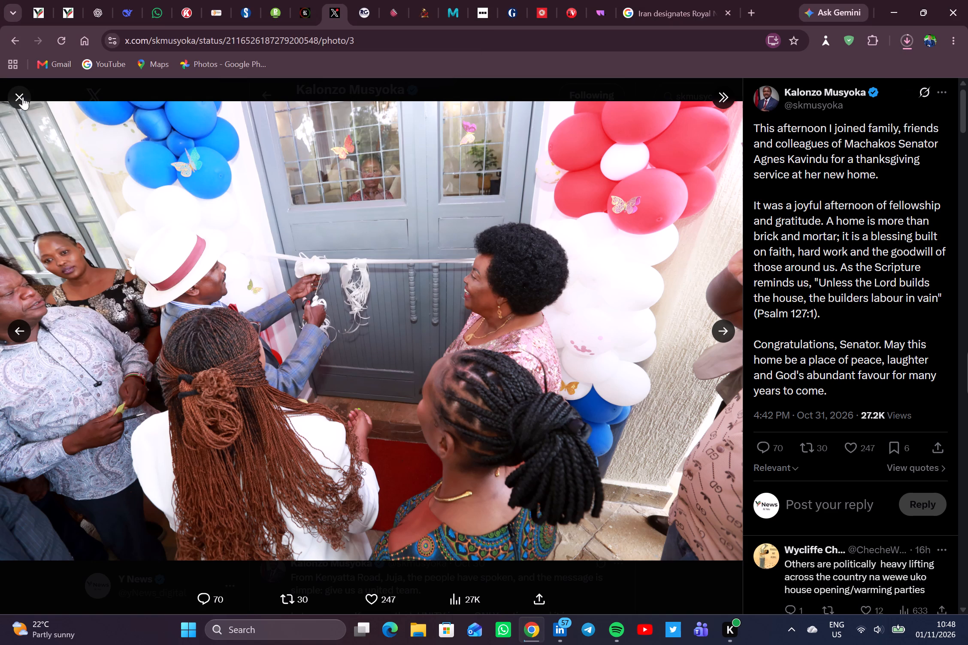
pyautogui.click(23, 101)
# Look through the earlier posts on Kalonzo Musyoka's X profile for more photos suited to the article.
pyautogui.scroll(-1, 491, 259)
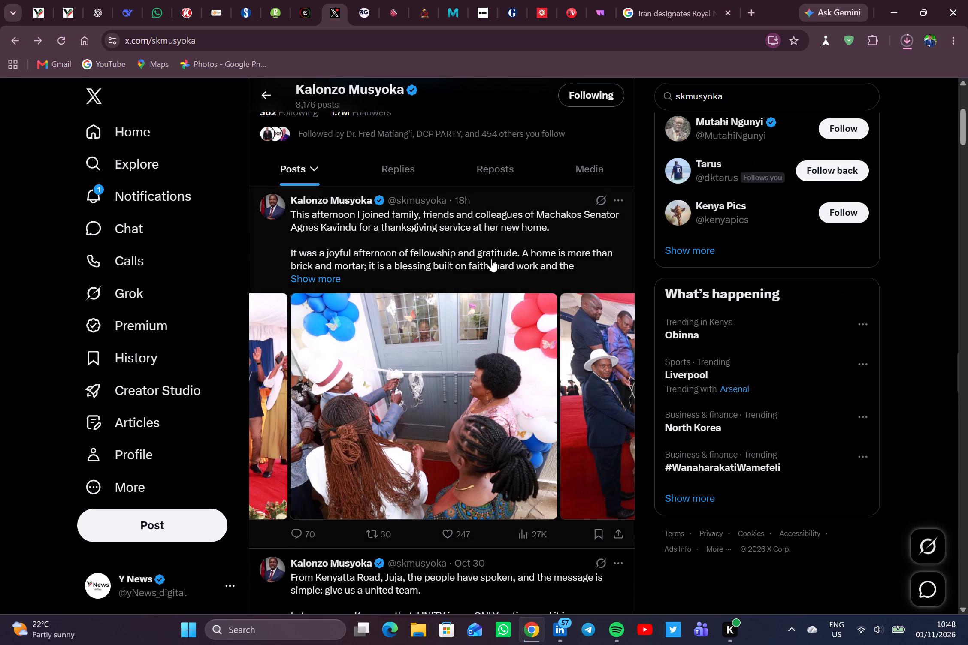
pyautogui.scroll(-6, 491, 259)
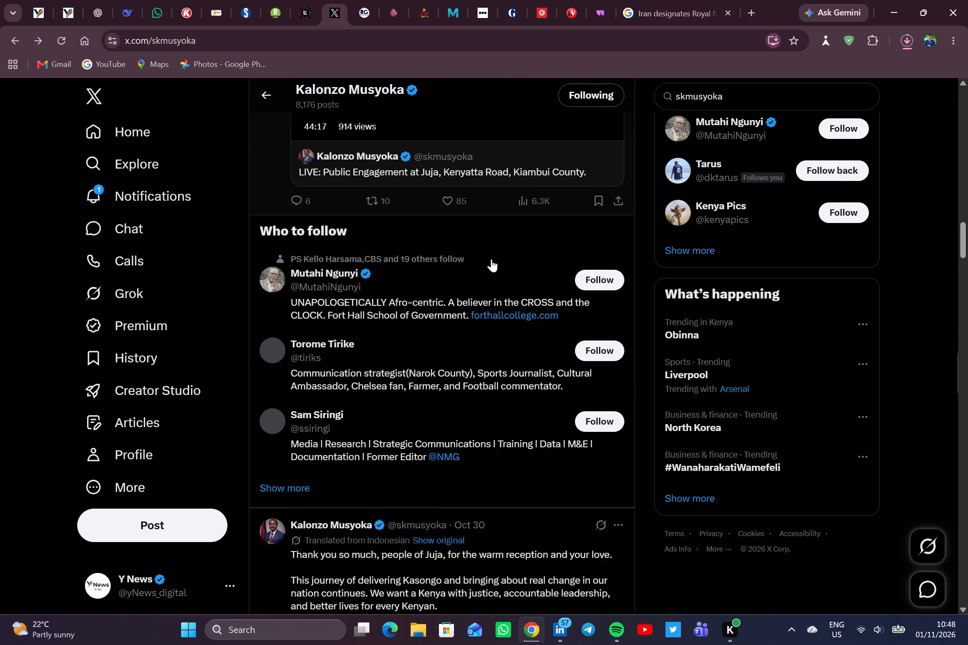
pyautogui.scroll(-6, 491, 259)
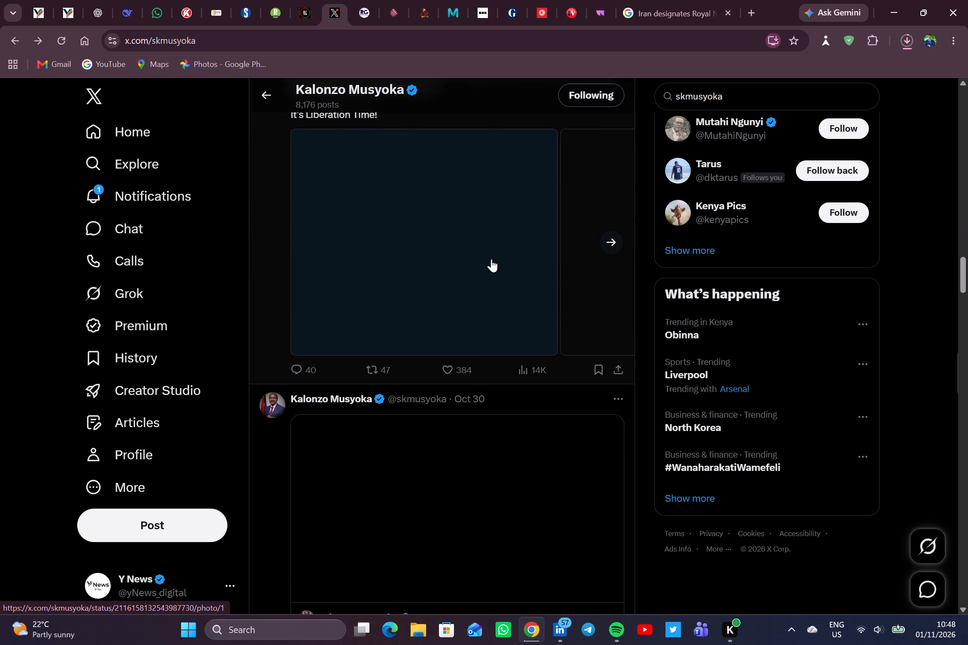
pyautogui.scroll(-5, 491, 259)
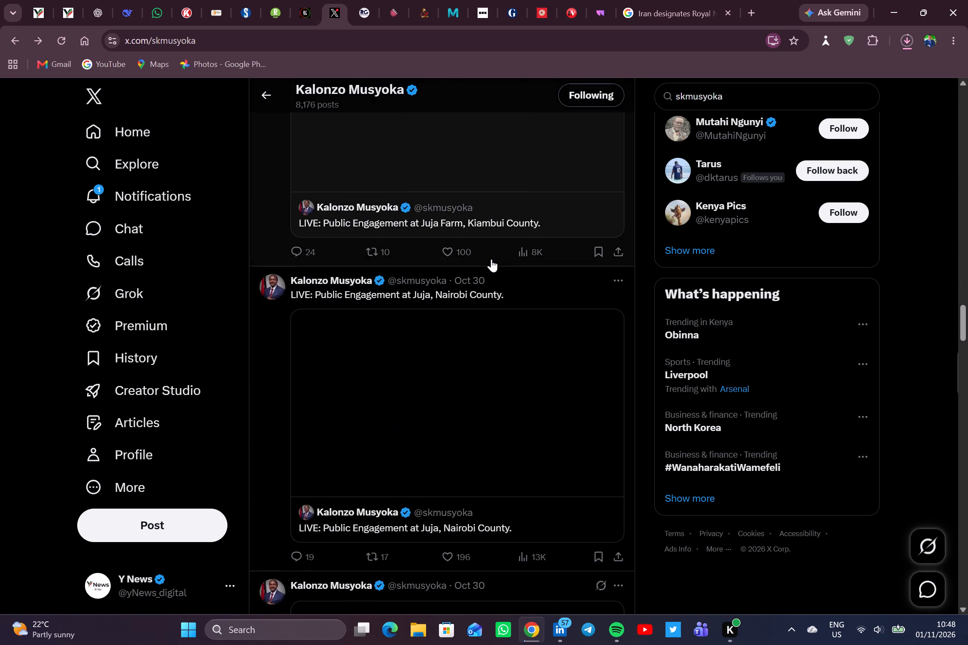
pyautogui.scroll(-4, 491, 259)
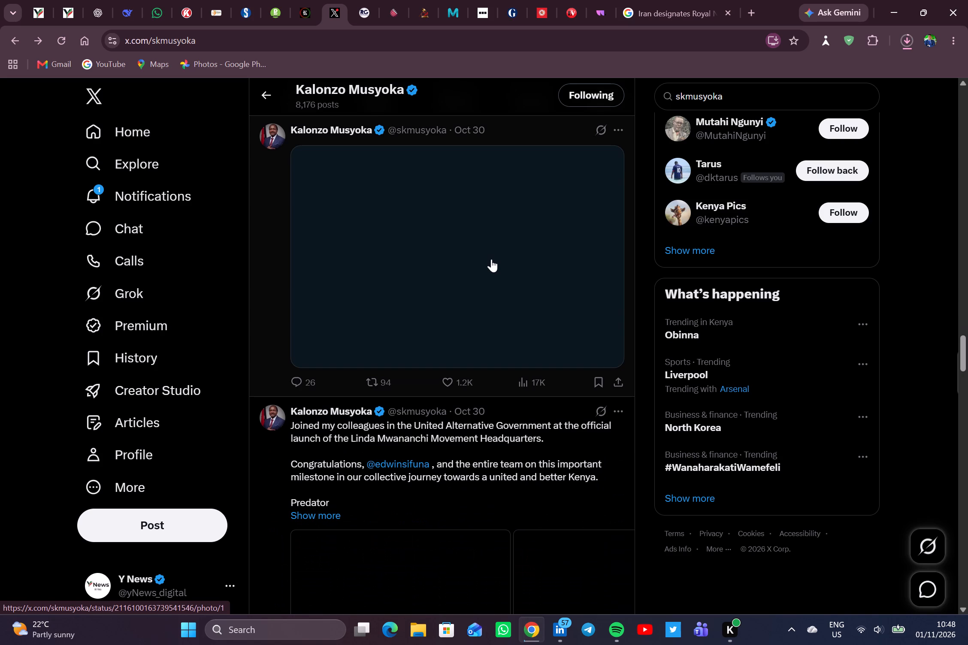
pyautogui.scroll(-4, 384, 252)
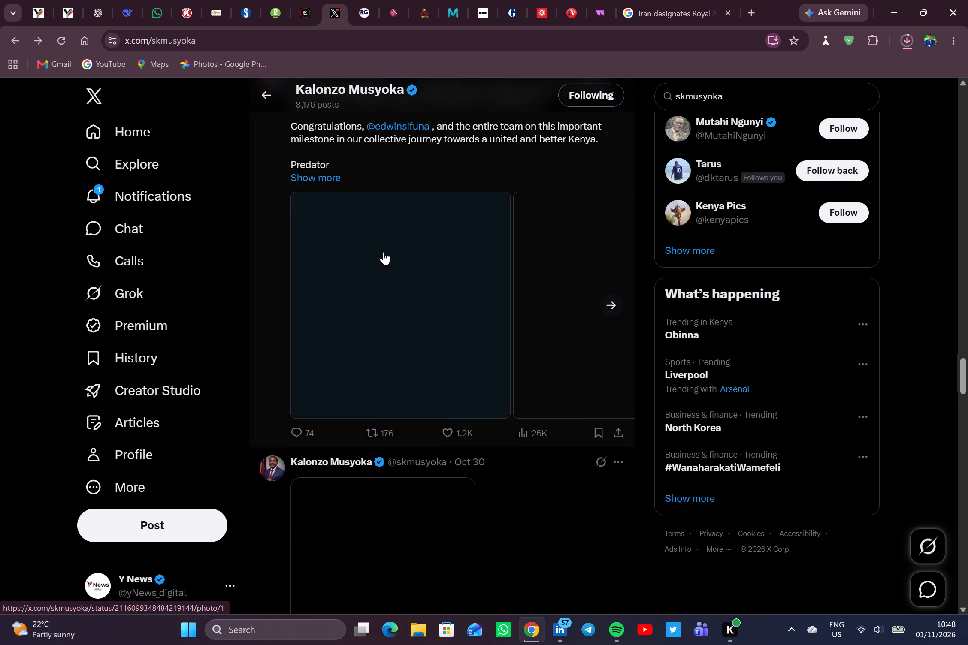
pyautogui.scroll(-6, 384, 252)
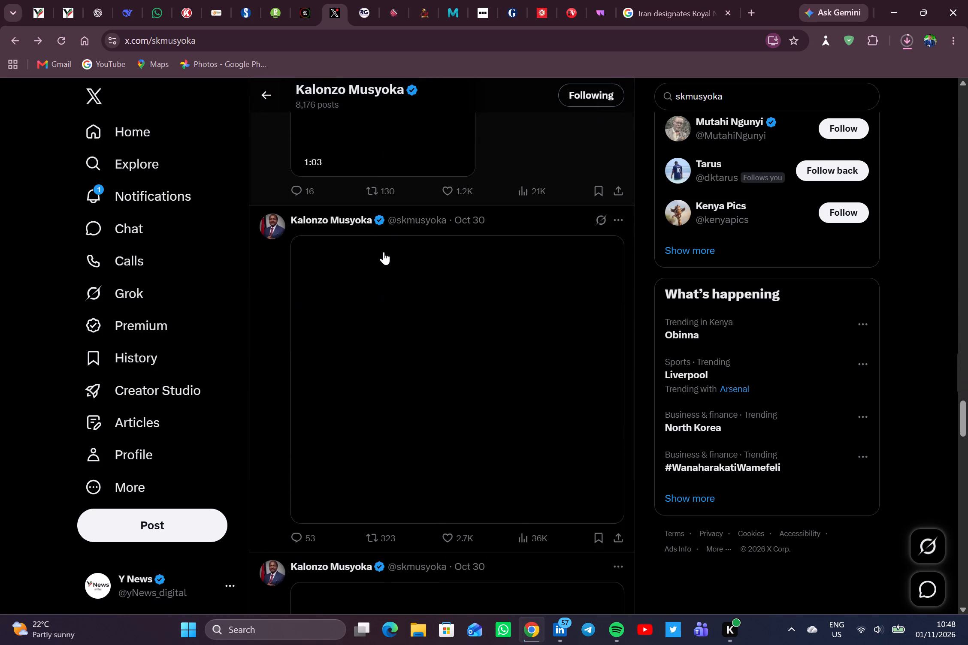
pyautogui.scroll(-2, 384, 252)
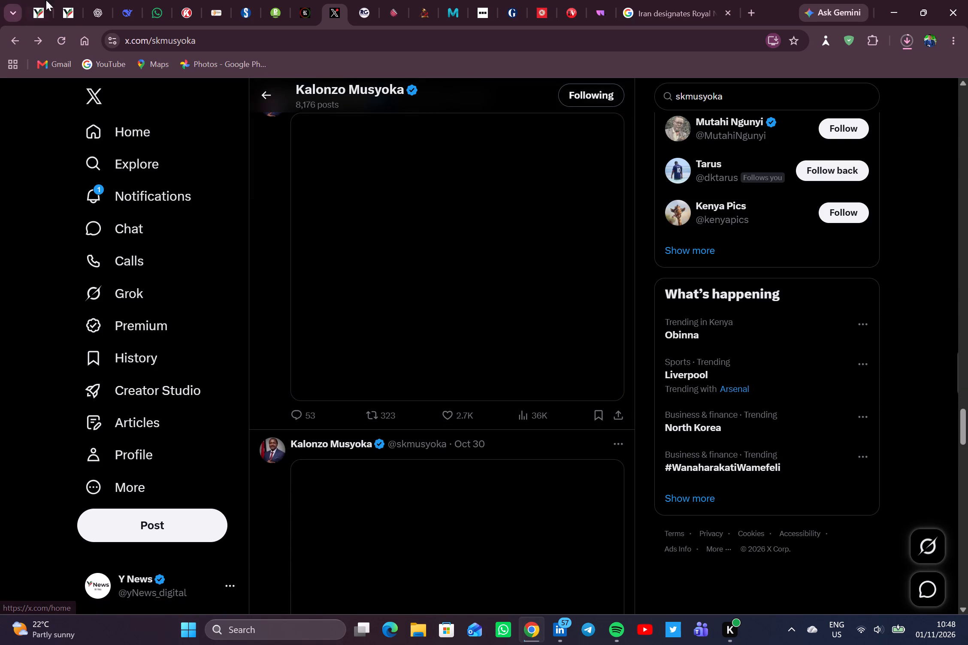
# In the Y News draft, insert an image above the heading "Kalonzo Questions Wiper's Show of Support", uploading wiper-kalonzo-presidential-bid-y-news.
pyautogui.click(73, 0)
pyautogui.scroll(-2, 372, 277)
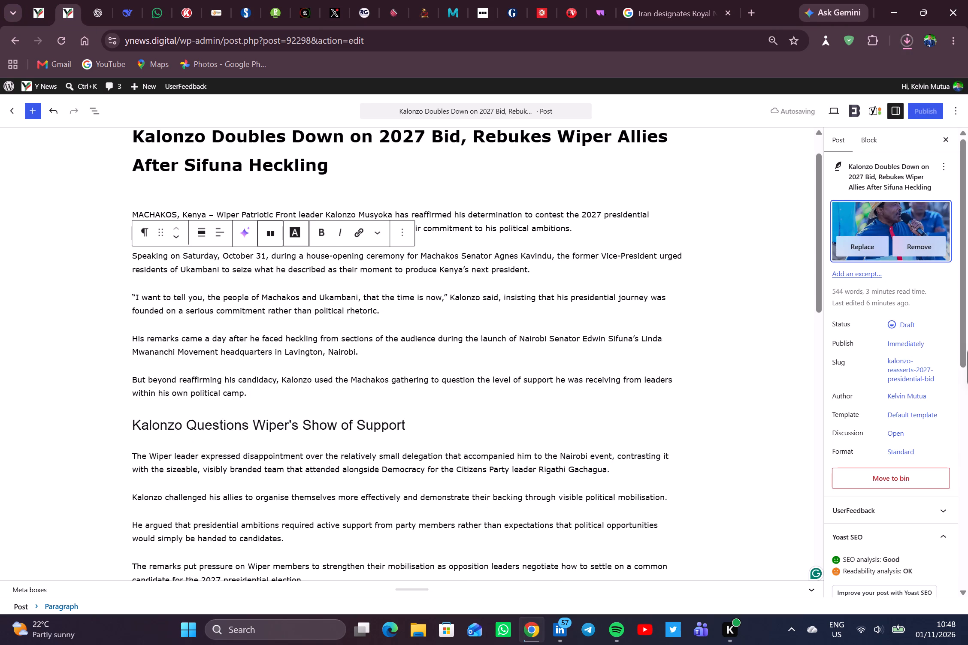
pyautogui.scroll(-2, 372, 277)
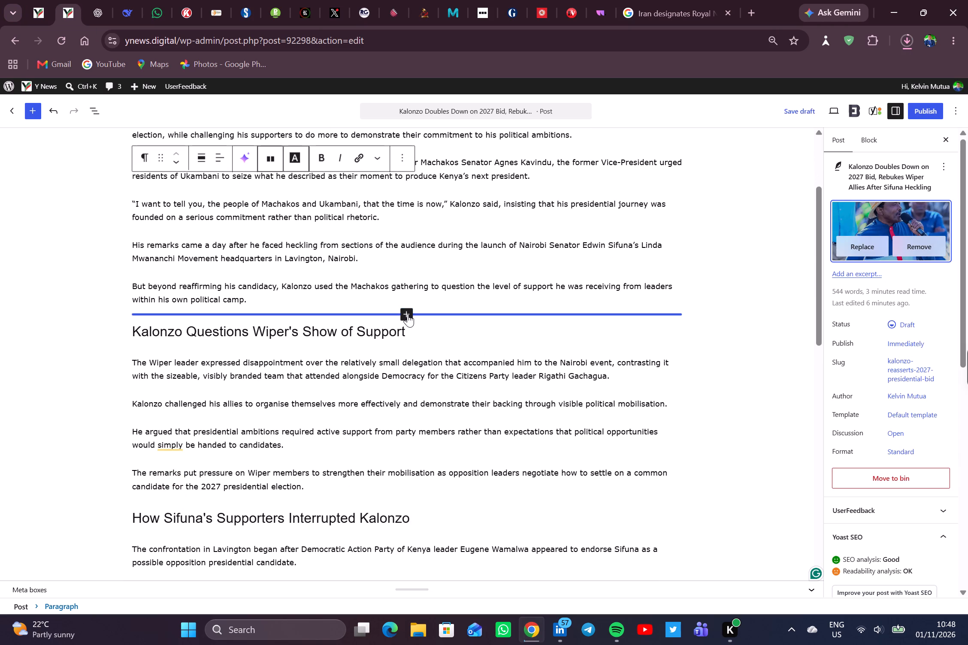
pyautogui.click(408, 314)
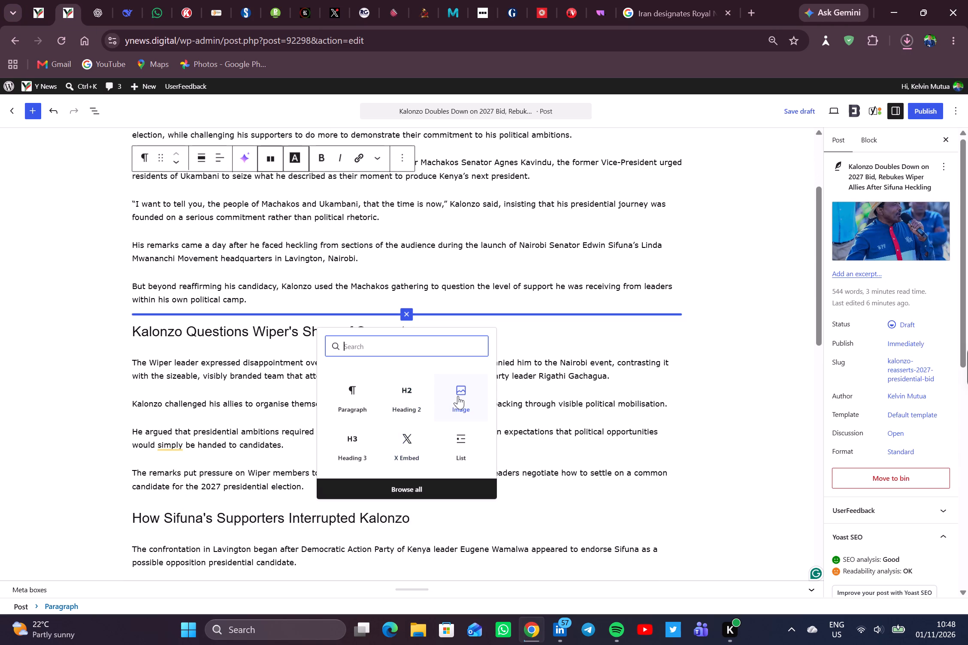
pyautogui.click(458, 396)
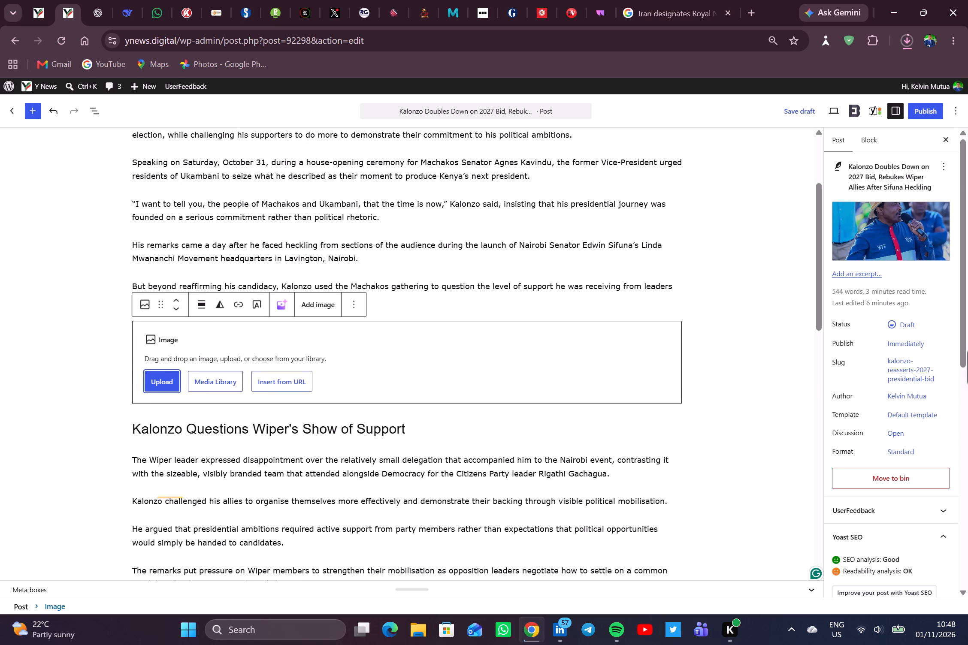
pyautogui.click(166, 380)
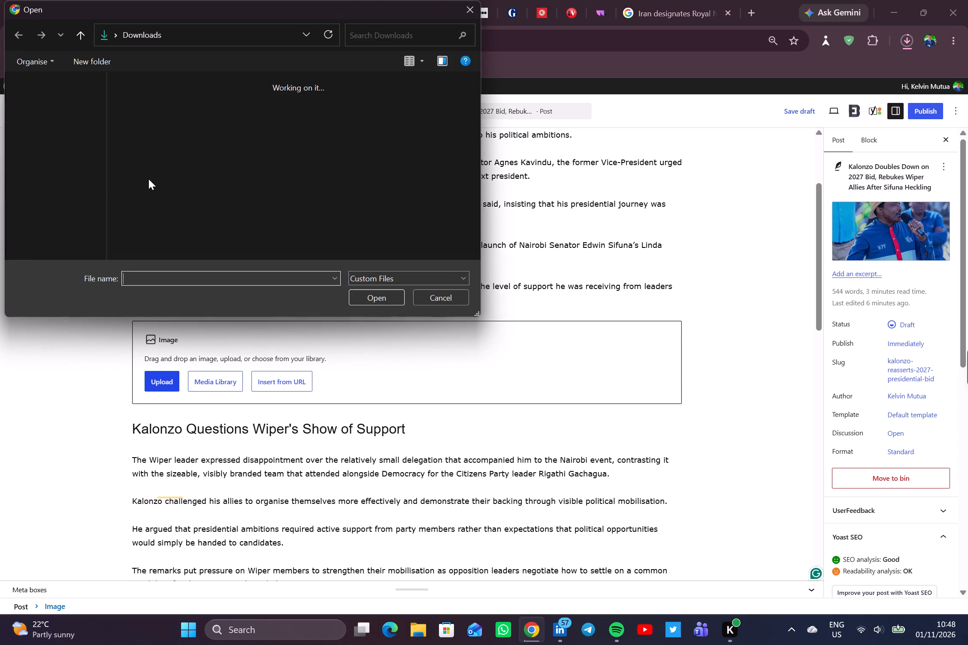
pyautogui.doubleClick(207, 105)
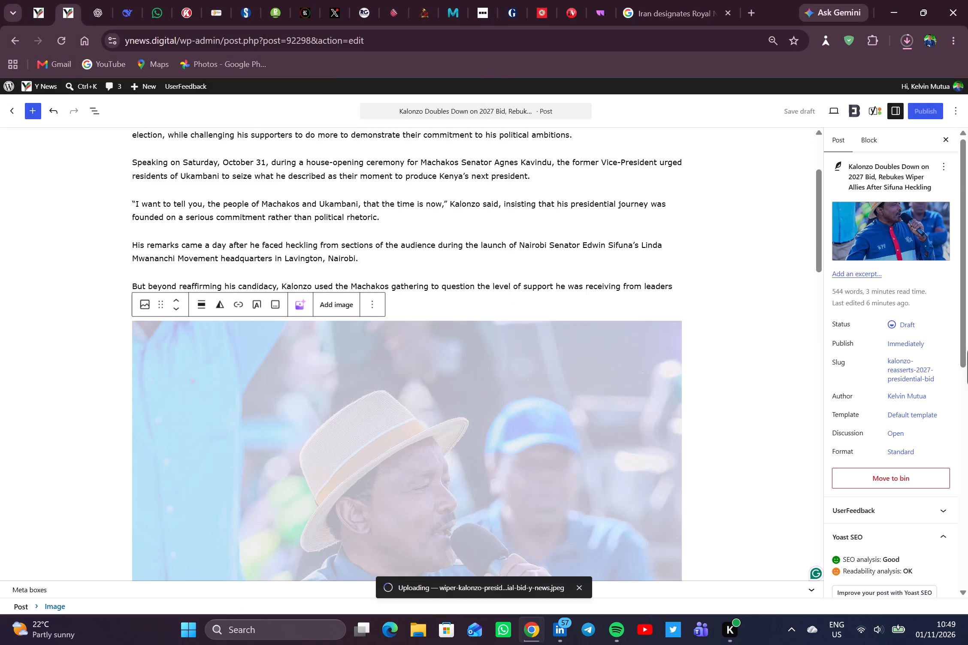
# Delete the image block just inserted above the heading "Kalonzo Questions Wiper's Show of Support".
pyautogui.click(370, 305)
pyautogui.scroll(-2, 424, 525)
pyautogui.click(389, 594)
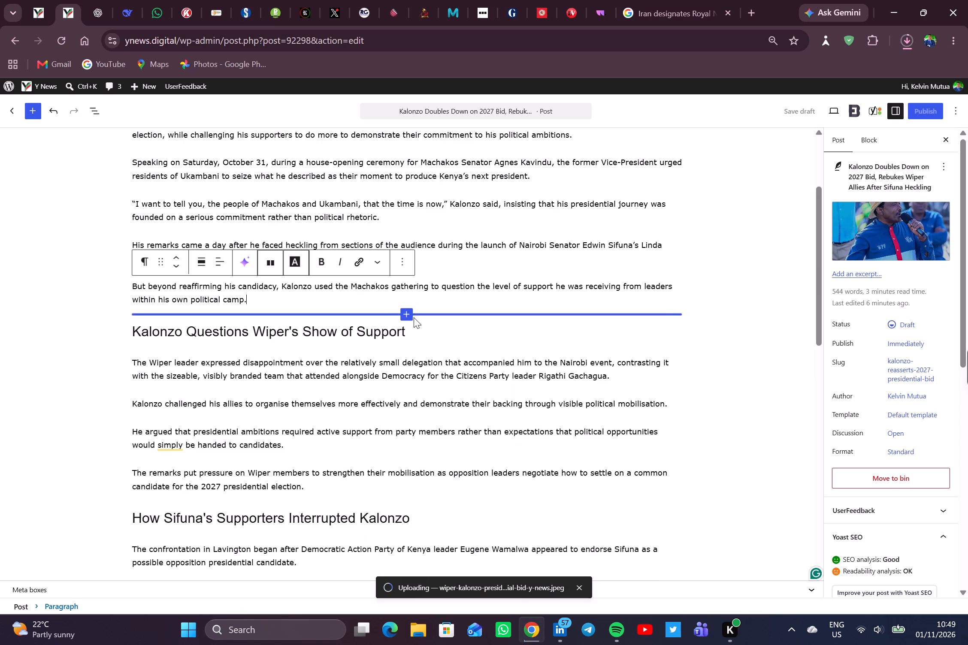
# Check the download status of SKM-machakos-kavindu-y-news.jpeg in the recent downloads.
pyautogui.click(911, 40)
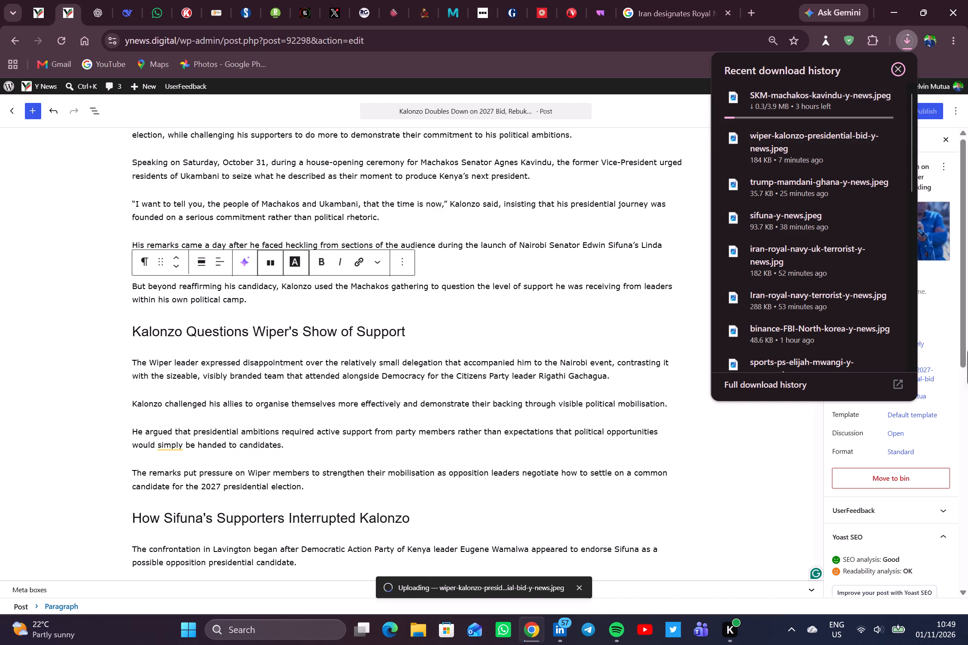
pyautogui.click(654, 165)
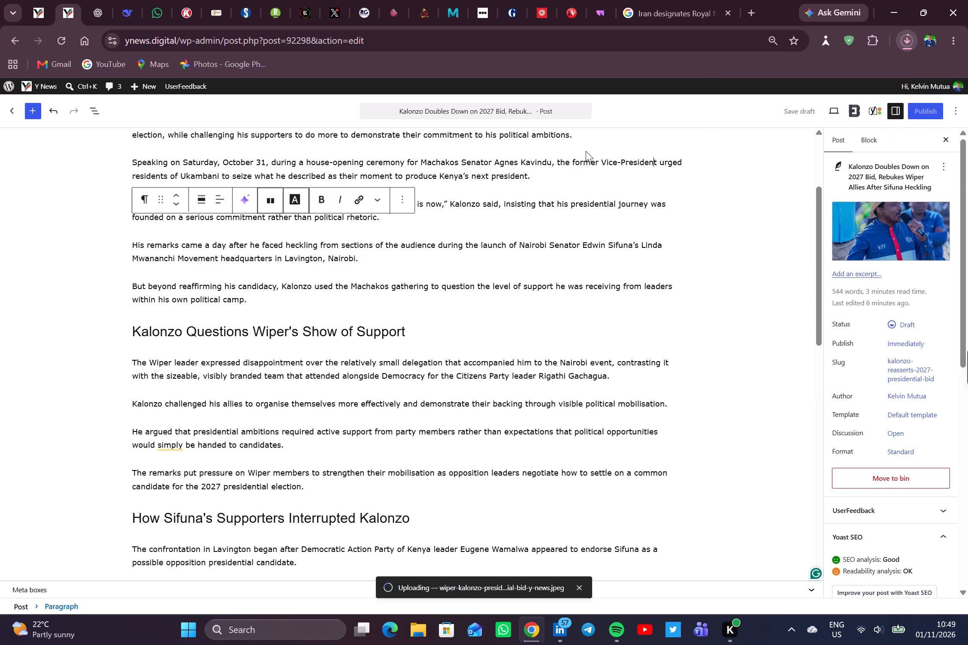
pyautogui.click(339, 17)
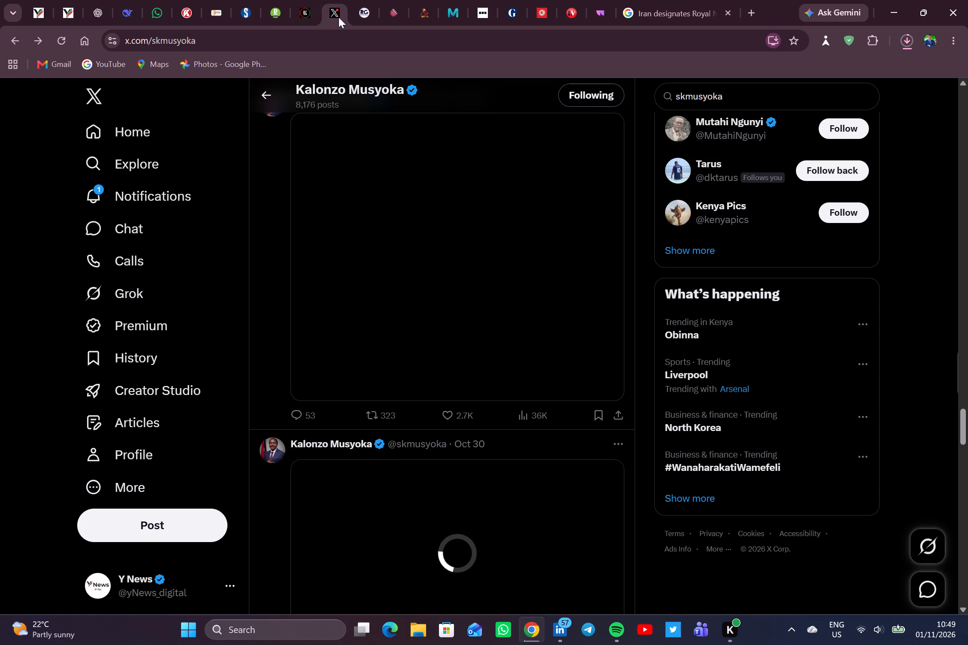
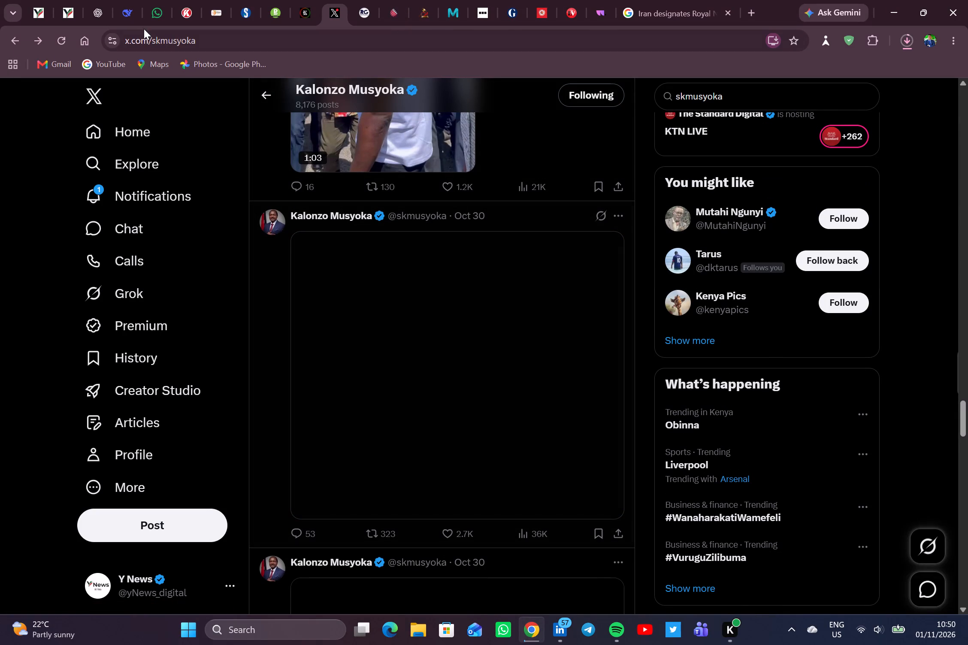
pyautogui.click(72, 6)
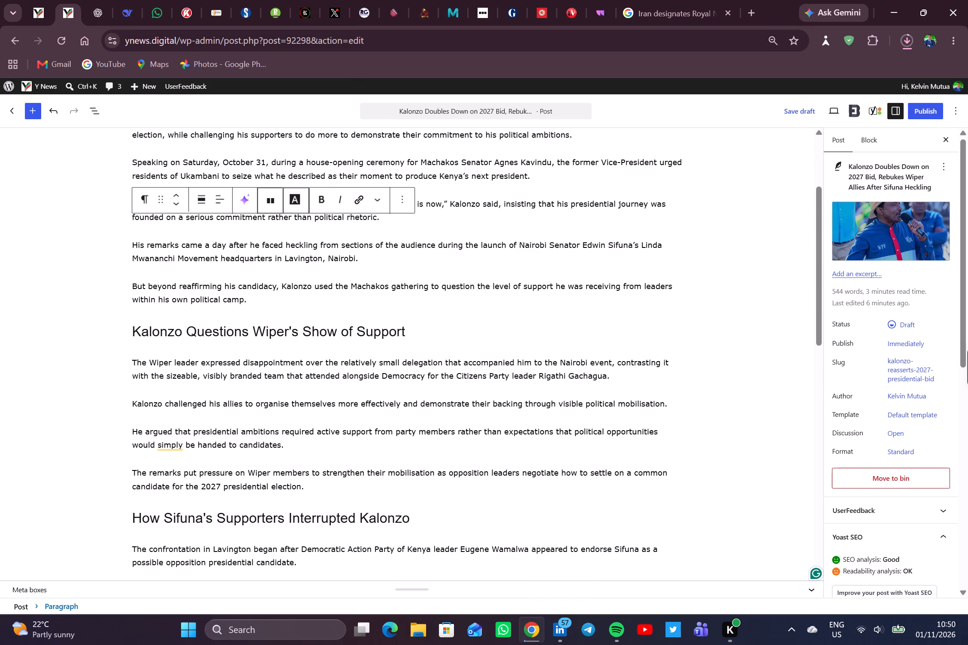
pyautogui.scroll(-4, 405, 295)
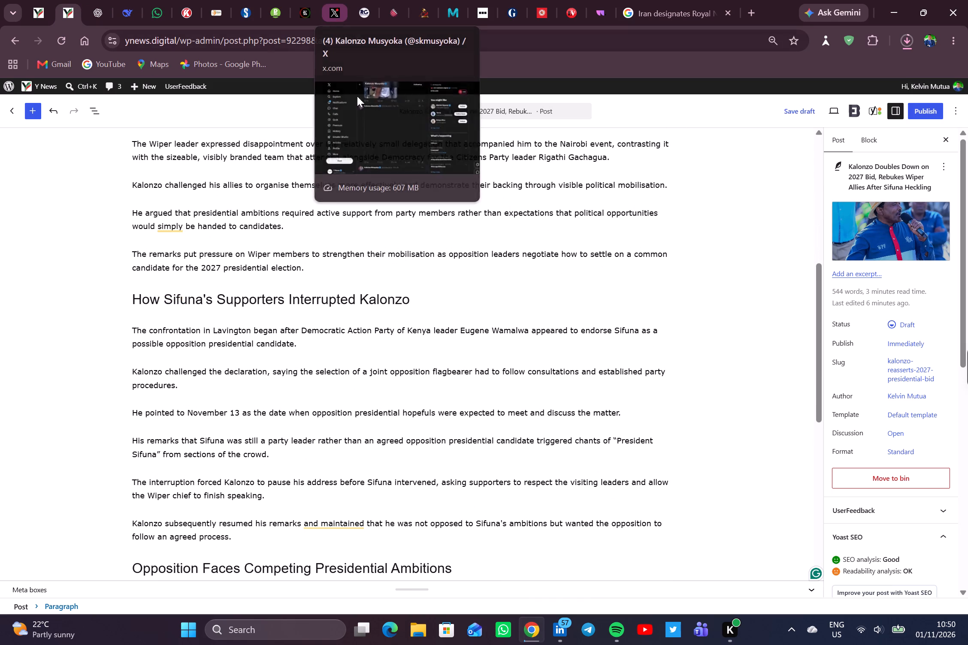
pyautogui.scroll(1, 441, 281)
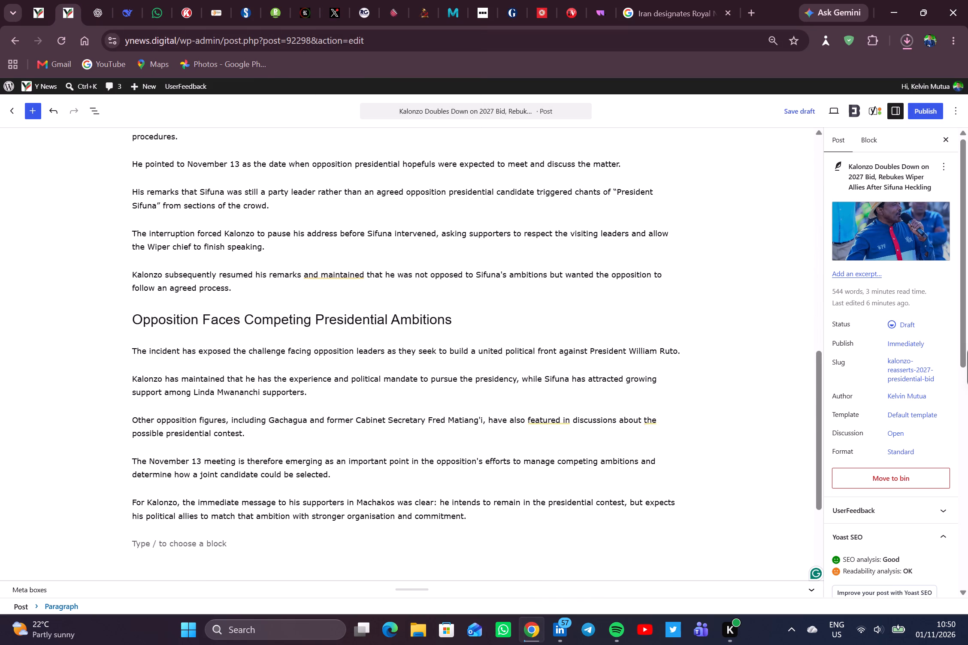
pyautogui.scroll(1, 441, 281)
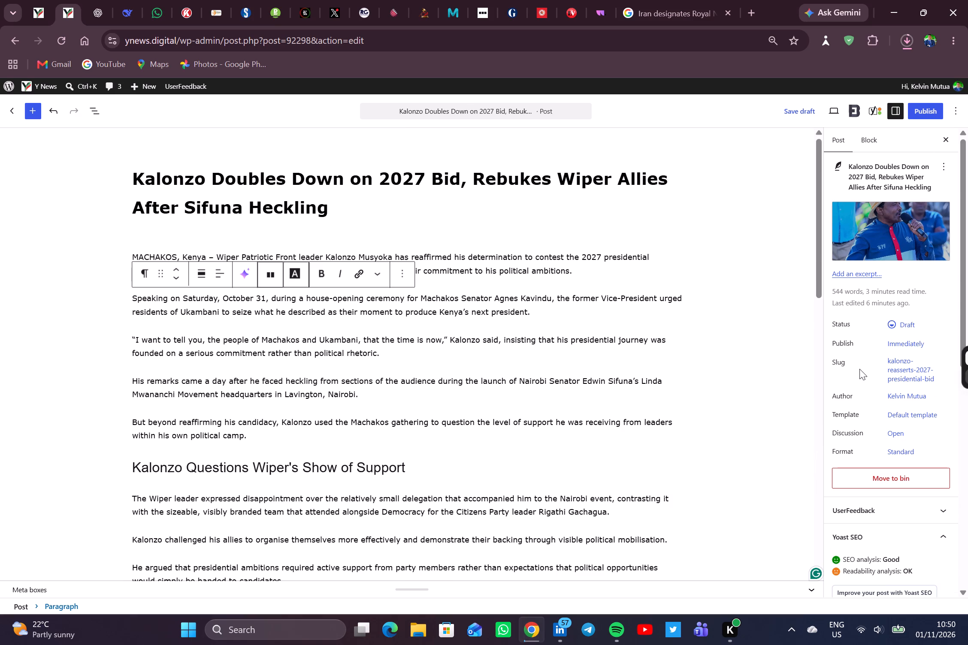
pyautogui.scroll(-4, 859, 369)
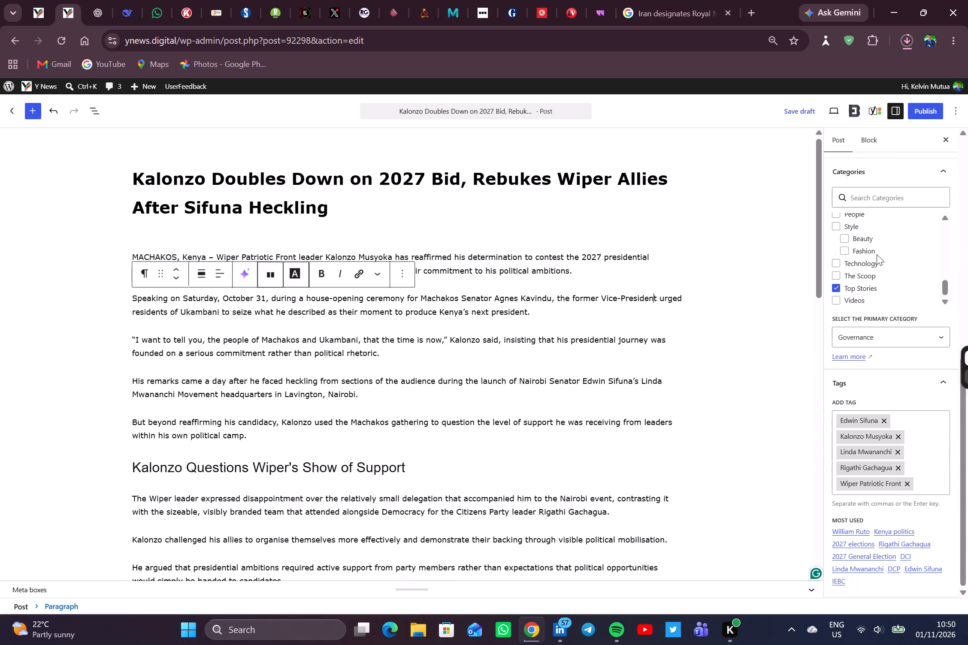
pyautogui.scroll(-1, 869, 440)
pyautogui.scroll(3, 869, 440)
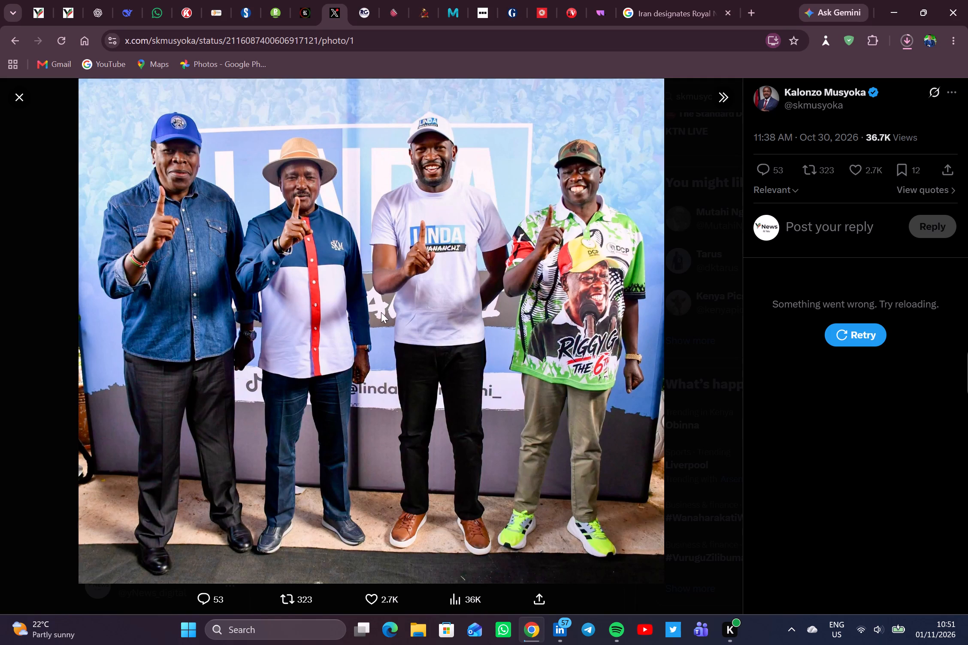
pyautogui.click(381, 301)
pyautogui.rightClick(362, 267)
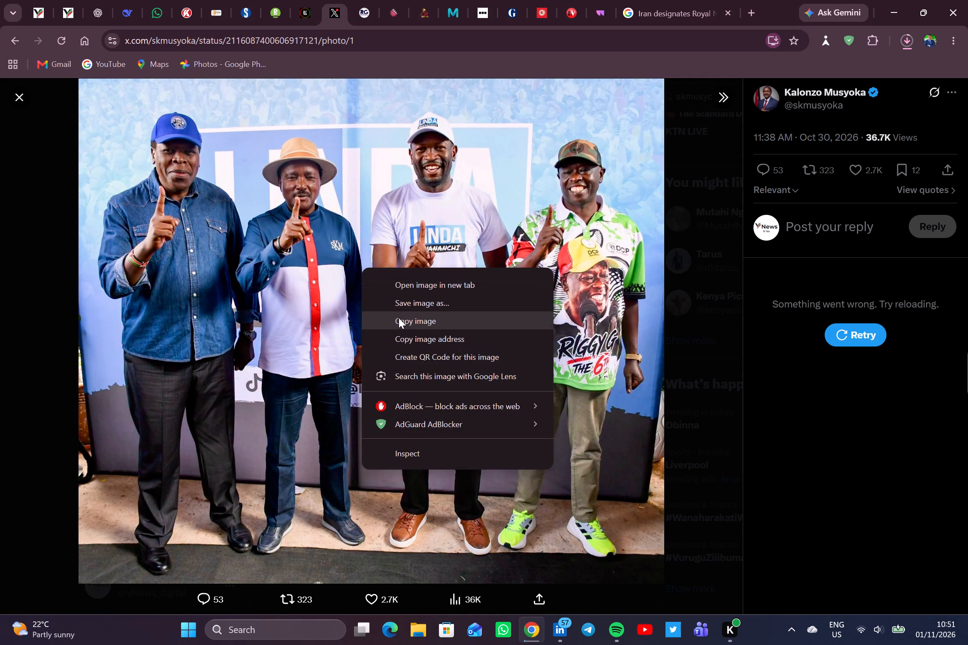
pyautogui.click(400, 319)
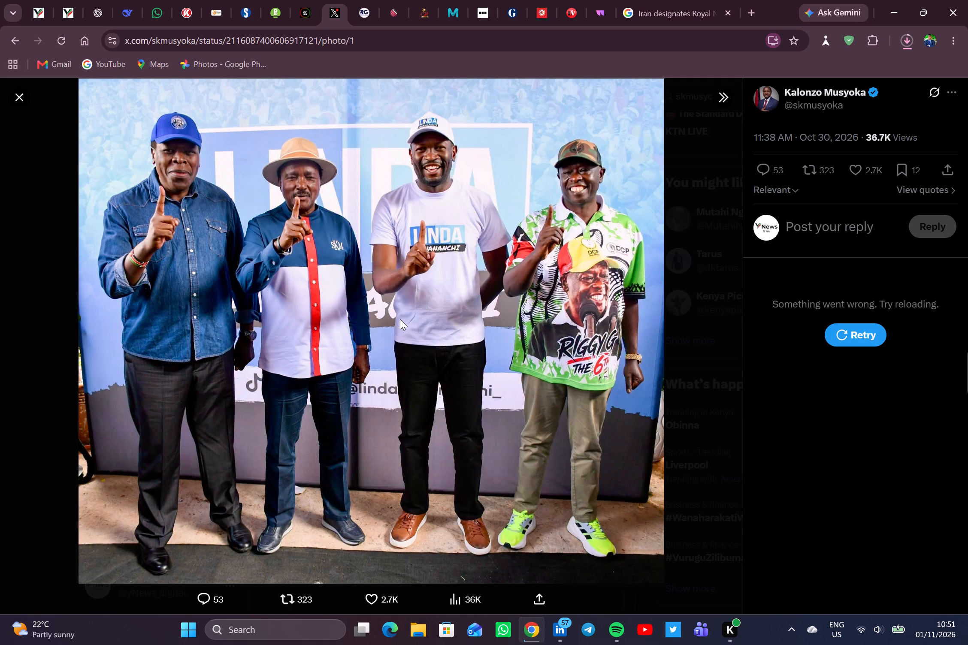
# Paste the copied photo into the Y News draft, just above the heading "Opposition Faces Competing Presidential Ambitions".
pyautogui.click(58, 23)
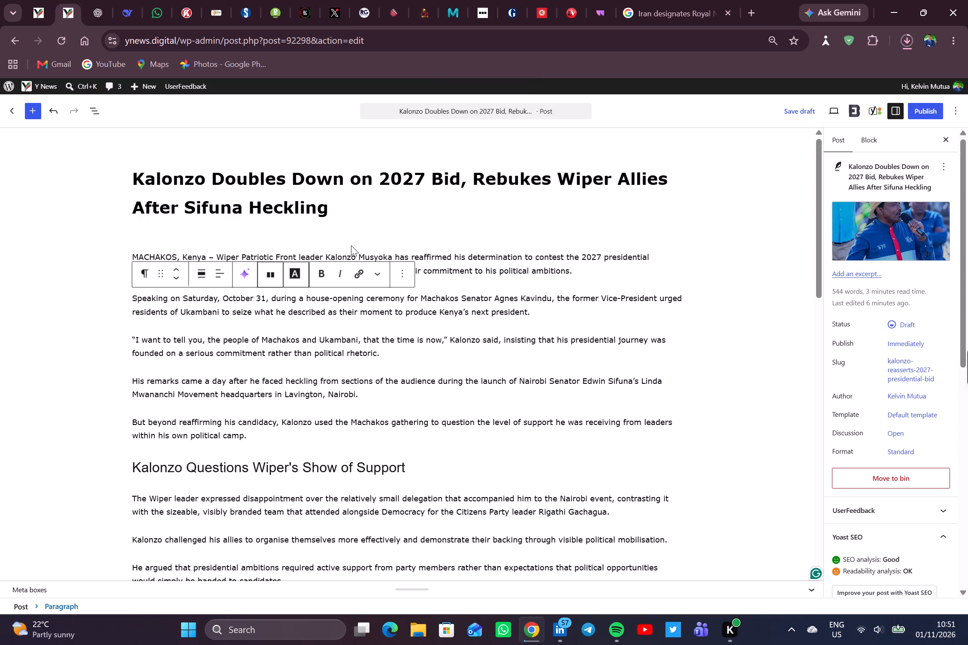
pyautogui.scroll(-5, 525, 319)
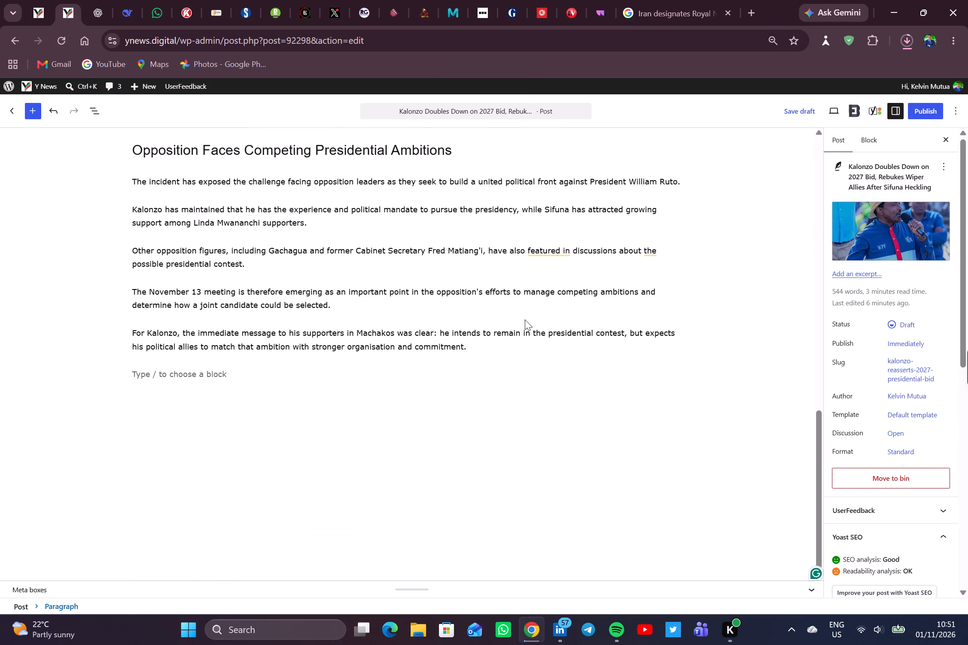
pyautogui.scroll(3, 525, 319)
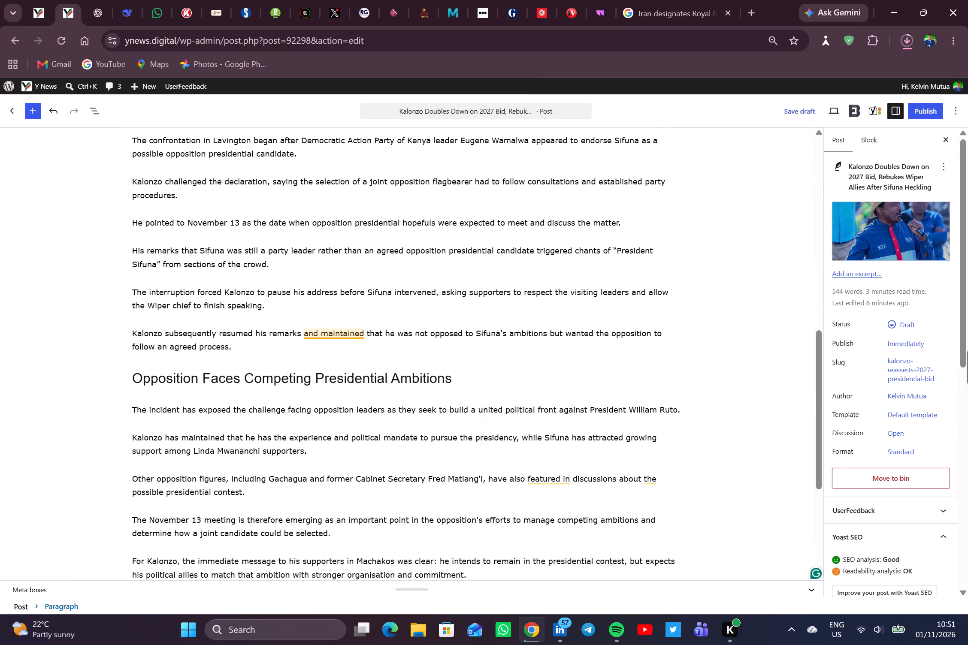
pyautogui.click(274, 347)
pyautogui.hotkey('ctrl', 'v')
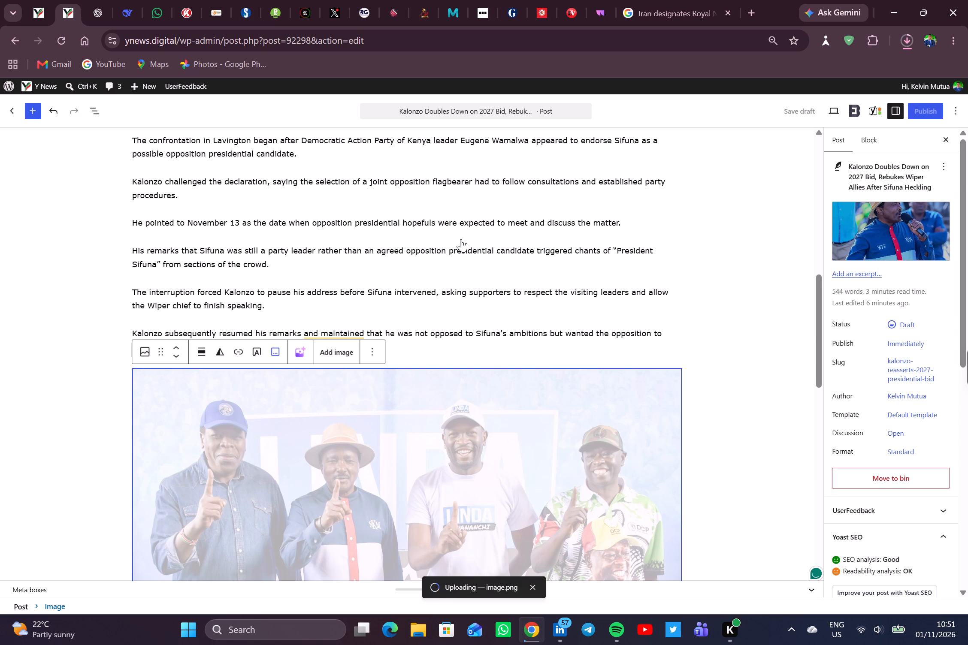
# Go back to X, close the enlarged photo and open the Y News profile.
pyautogui.scroll(3, 463, 238)
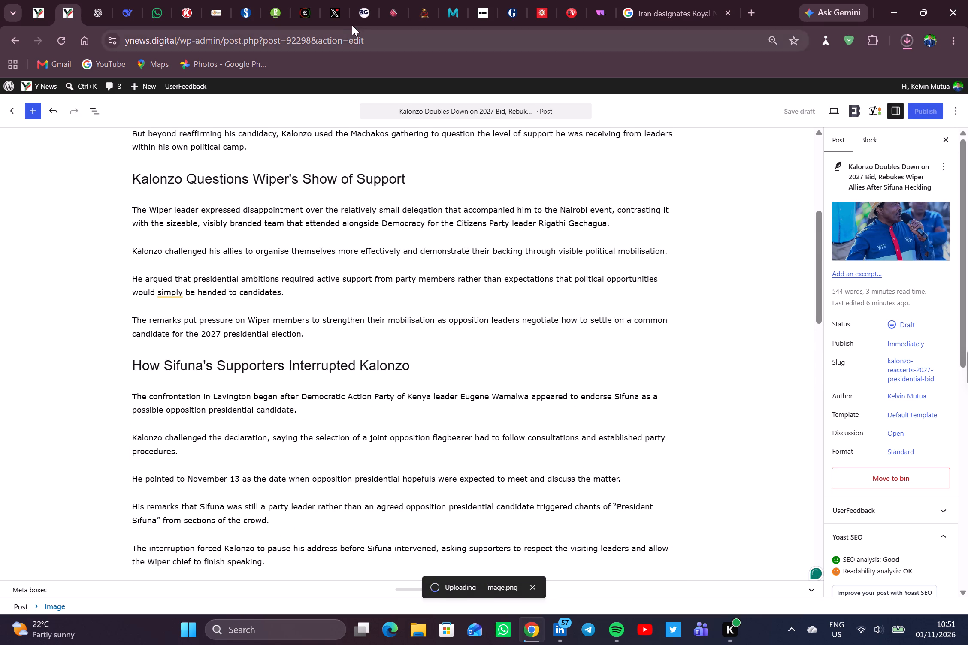
pyautogui.click(333, 15)
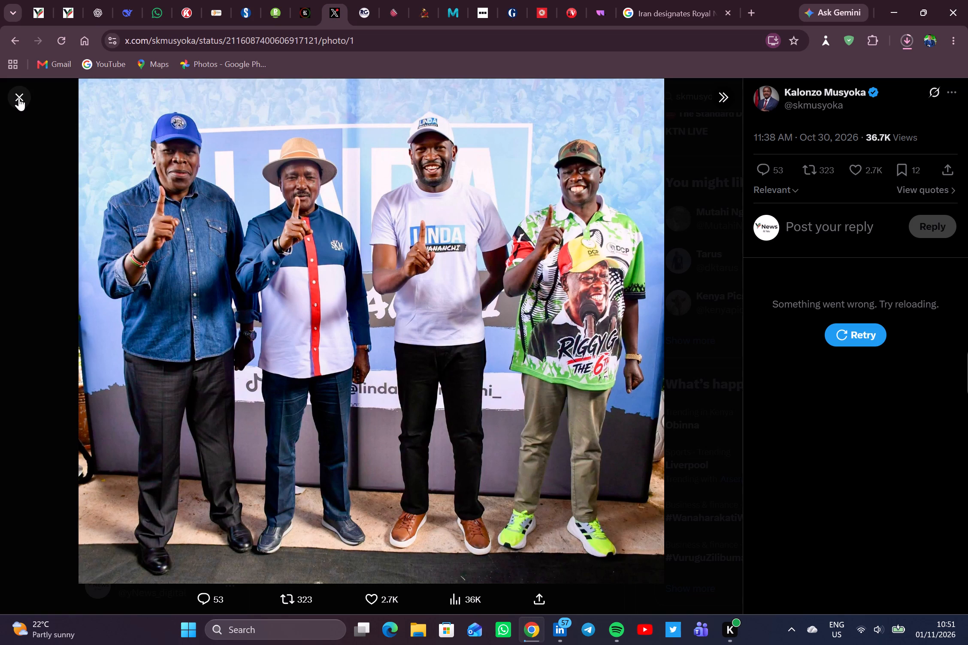
pyautogui.click(19, 98)
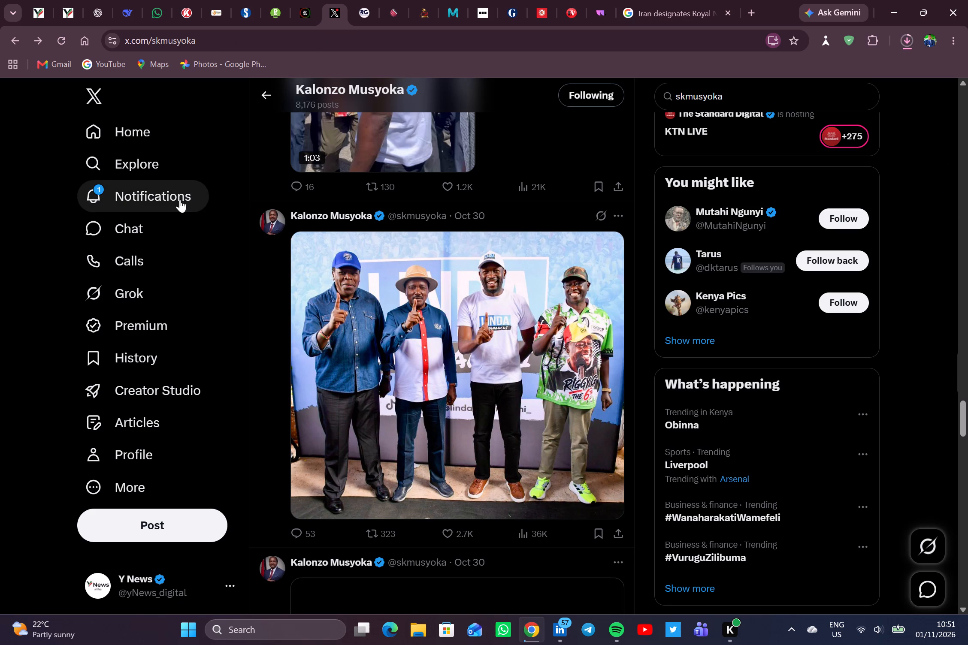
pyautogui.click(140, 461)
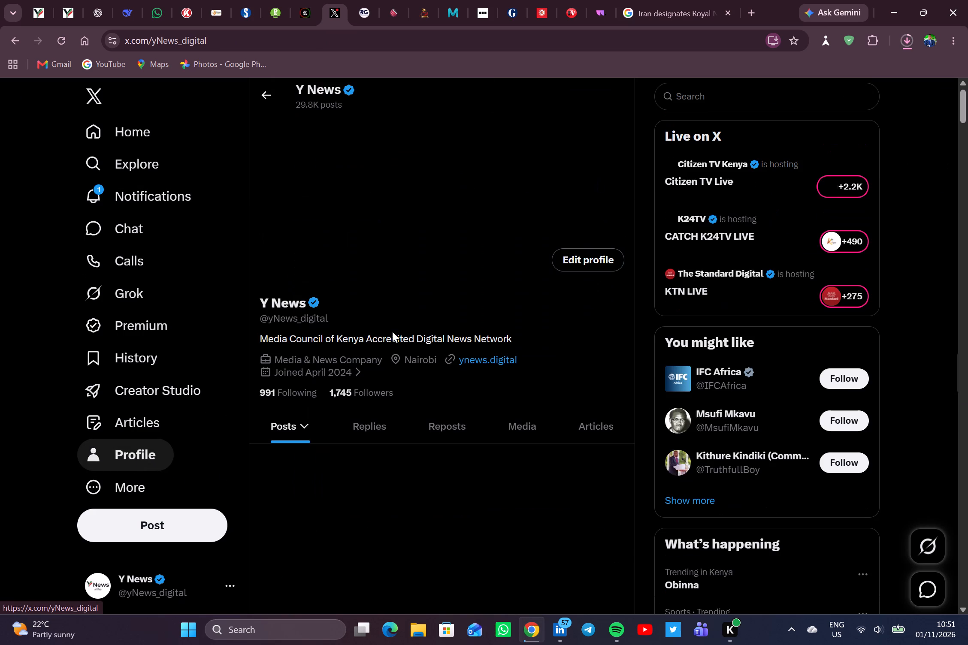
# Find the Y News post on Sifuna's Linda Mwananchi Movement campaign in Kwale, expand its text and copy its link.
pyautogui.scroll(-5, 428, 298)
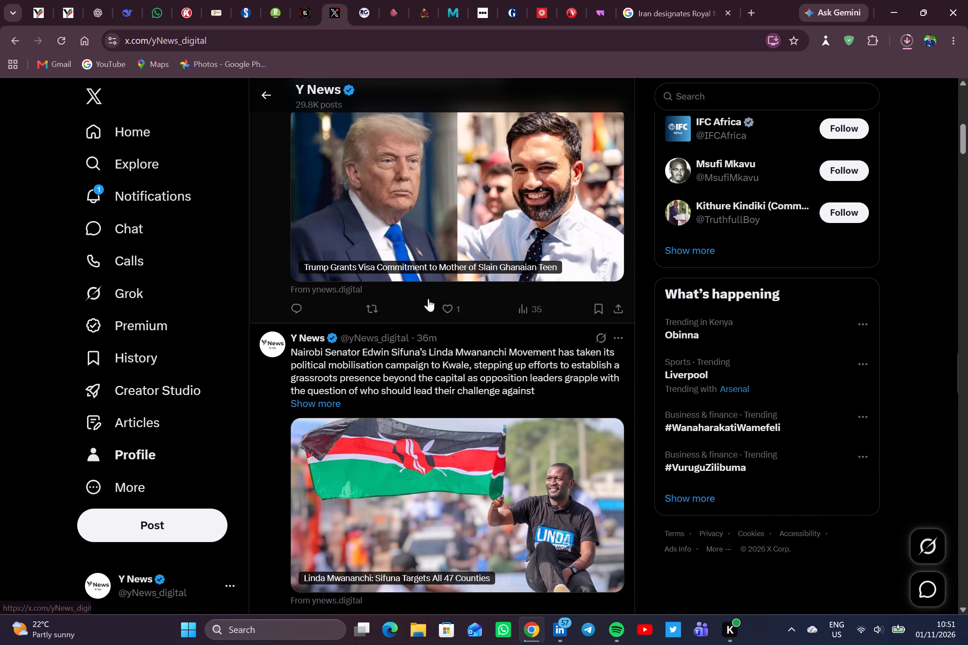
pyautogui.scroll(-1, 428, 298)
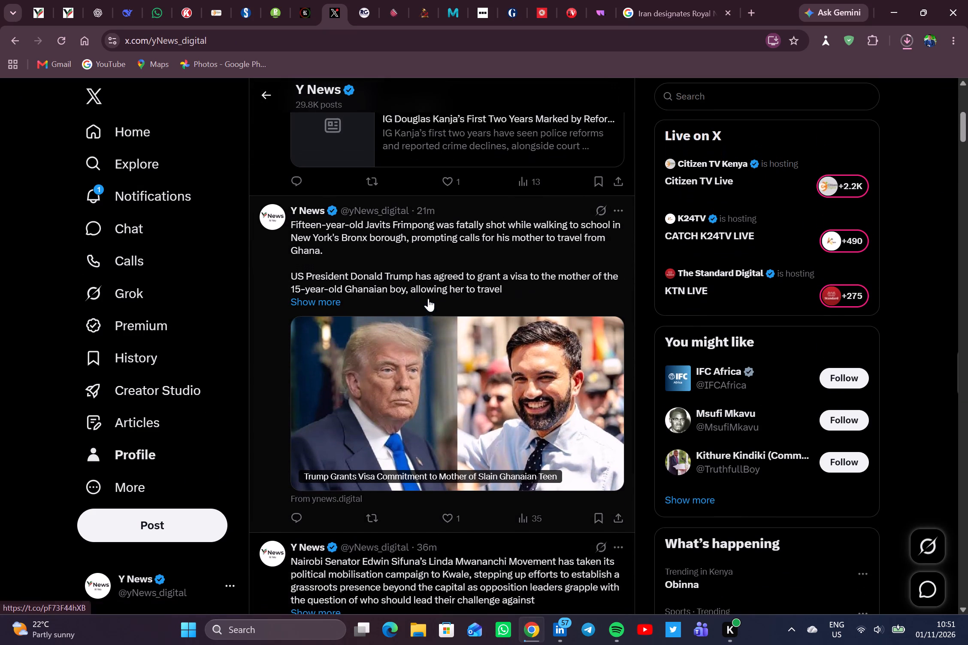
pyautogui.scroll(-2, 428, 298)
pyautogui.scroll(1, 428, 298)
pyautogui.scroll(-1, 428, 298)
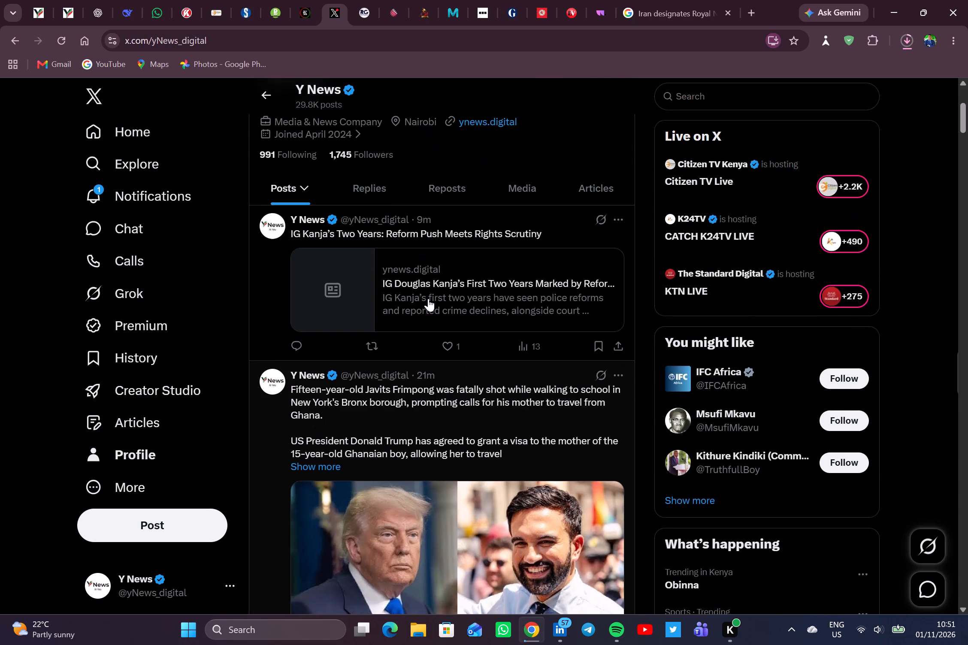
pyautogui.scroll(-2, 428, 298)
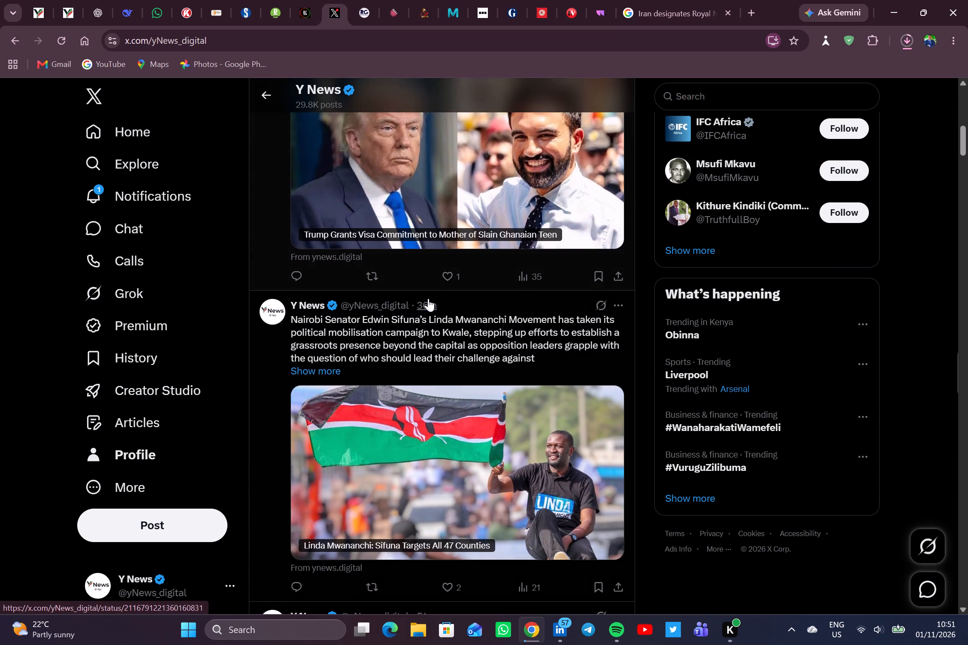
pyautogui.scroll(-1, 428, 298)
pyautogui.scroll(1, 428, 298)
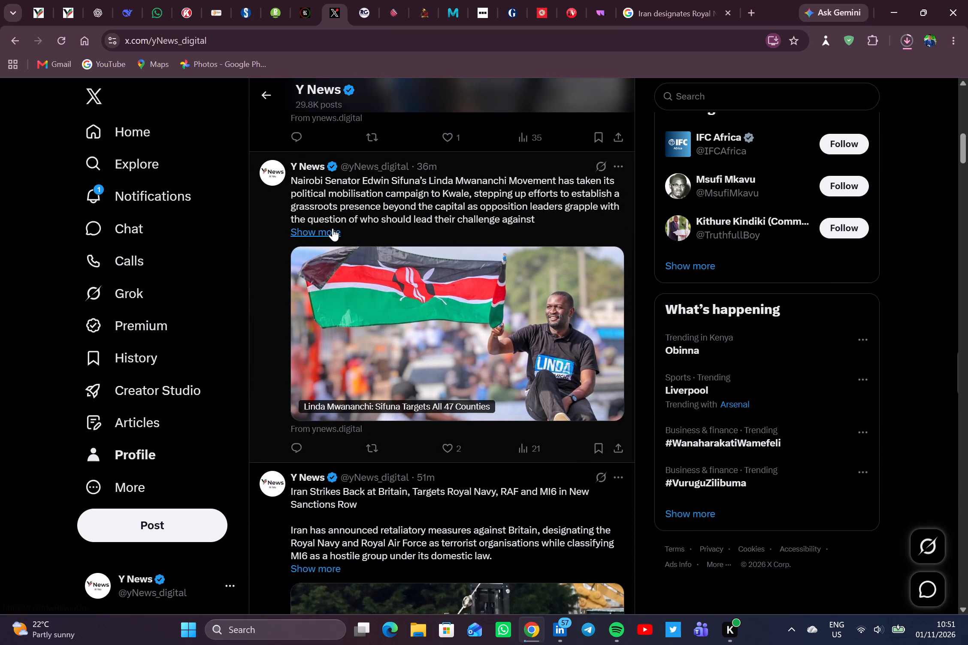
pyautogui.click(333, 228)
pyautogui.scroll(-1, 404, 306)
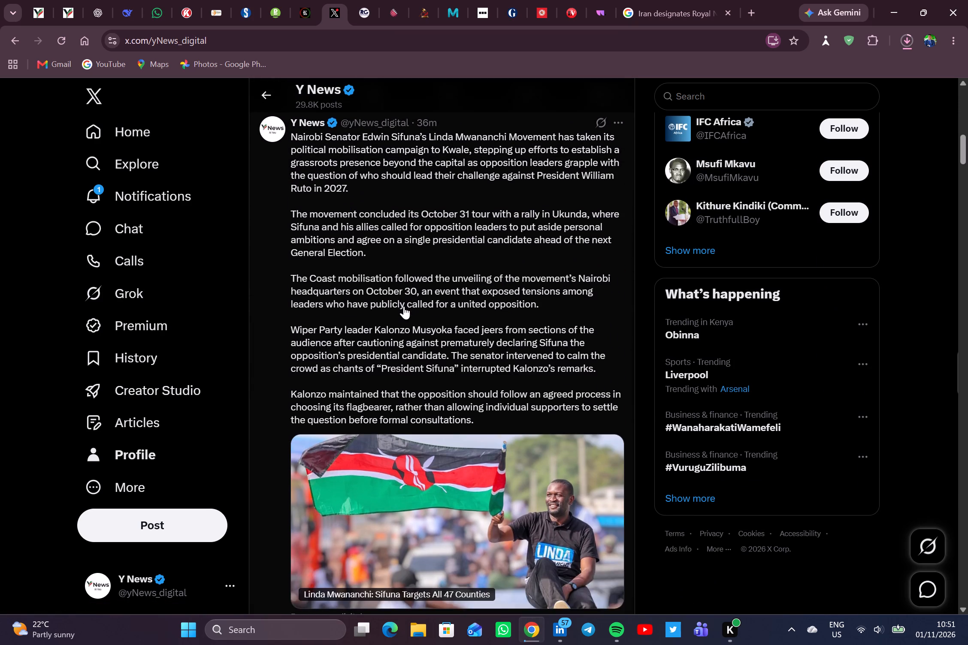
pyautogui.scroll(-2, 404, 306)
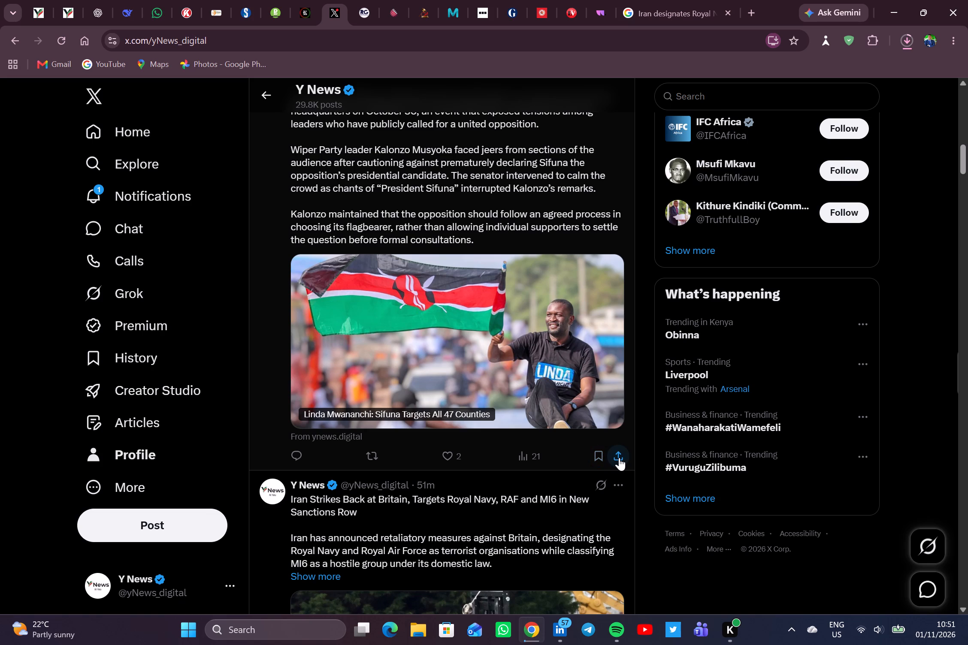
pyautogui.click(619, 458)
pyautogui.click(535, 490)
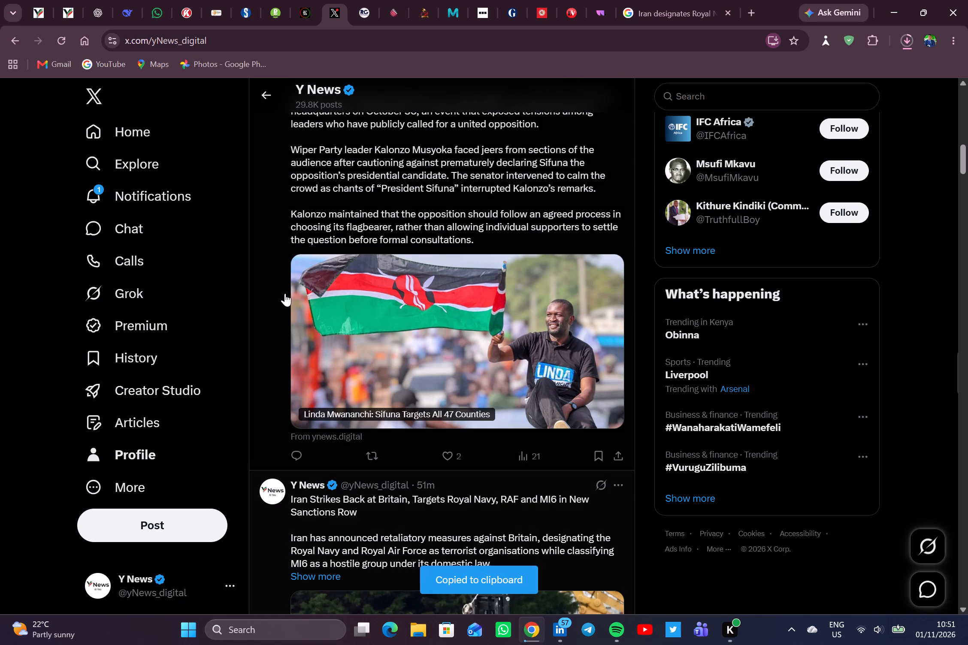
# In the Y News draft, add an X Embed of the copied post above the heading "How Sifuna's Supporters Interrupted Kalonzo".
pyautogui.click(72, 13)
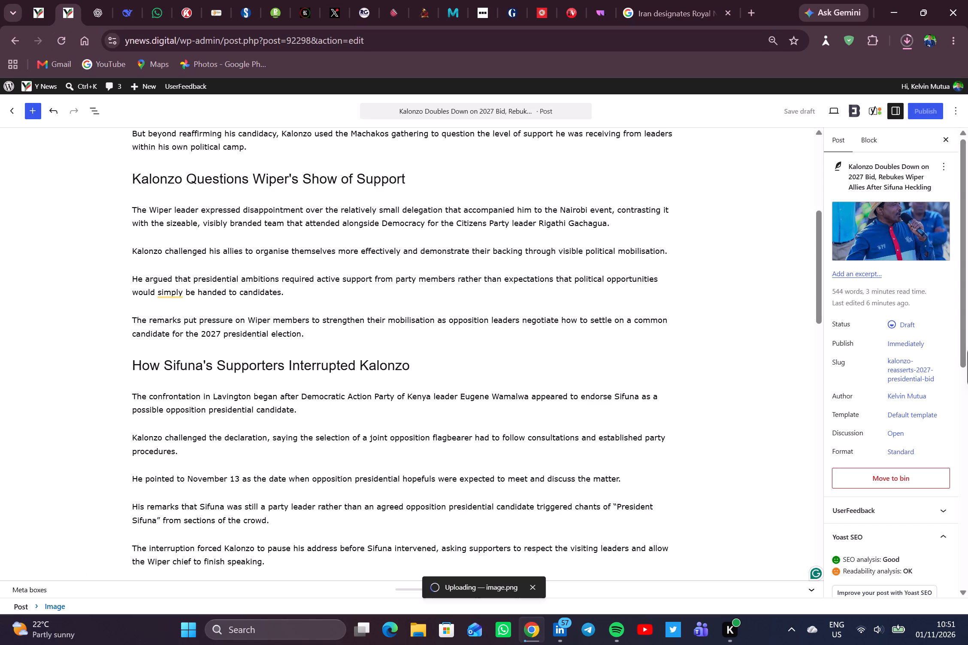
pyautogui.scroll(2, 325, 282)
pyautogui.scroll(-4, 325, 282)
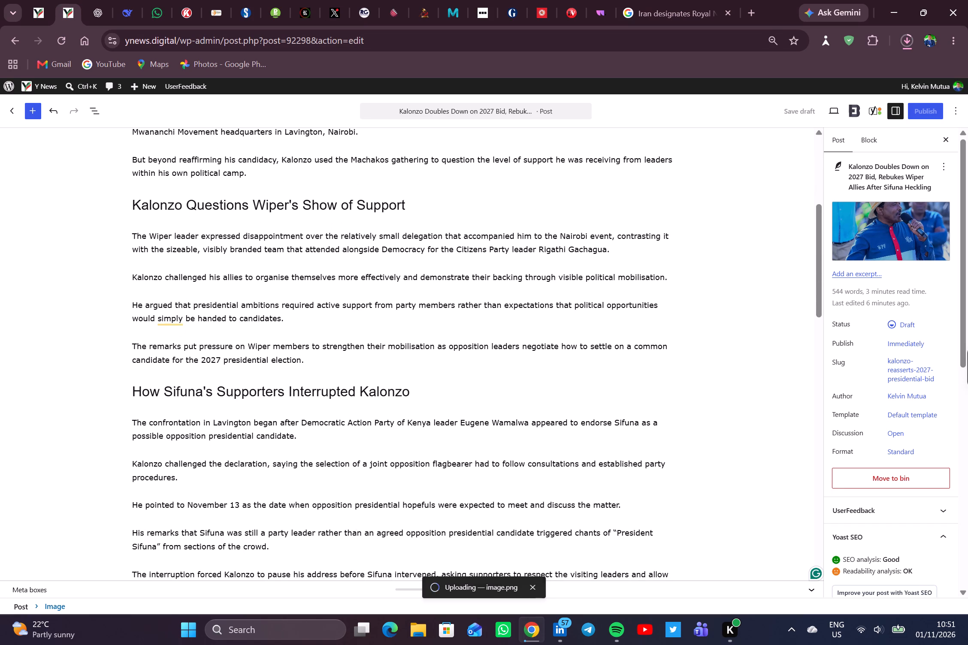
pyautogui.scroll(-2, 325, 282)
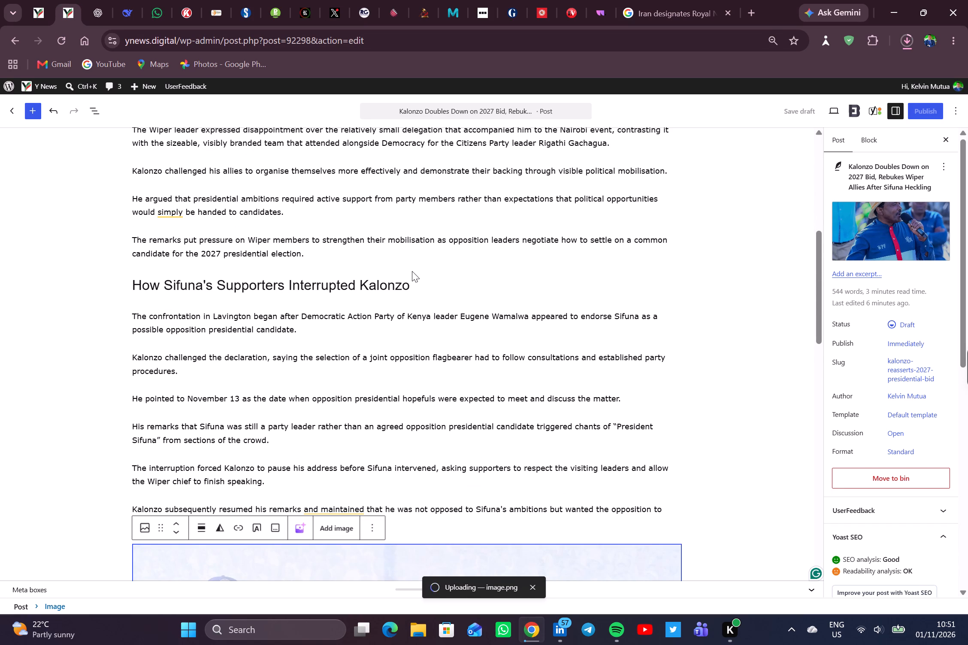
pyautogui.doubleClick(408, 267)
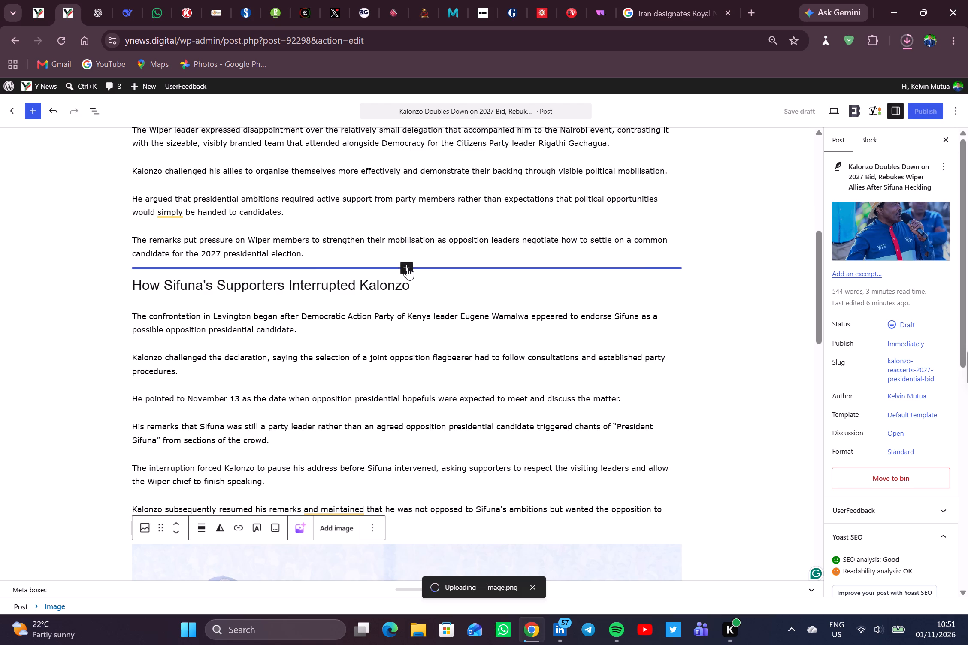
pyautogui.click(408, 267)
pyautogui.click(352, 387)
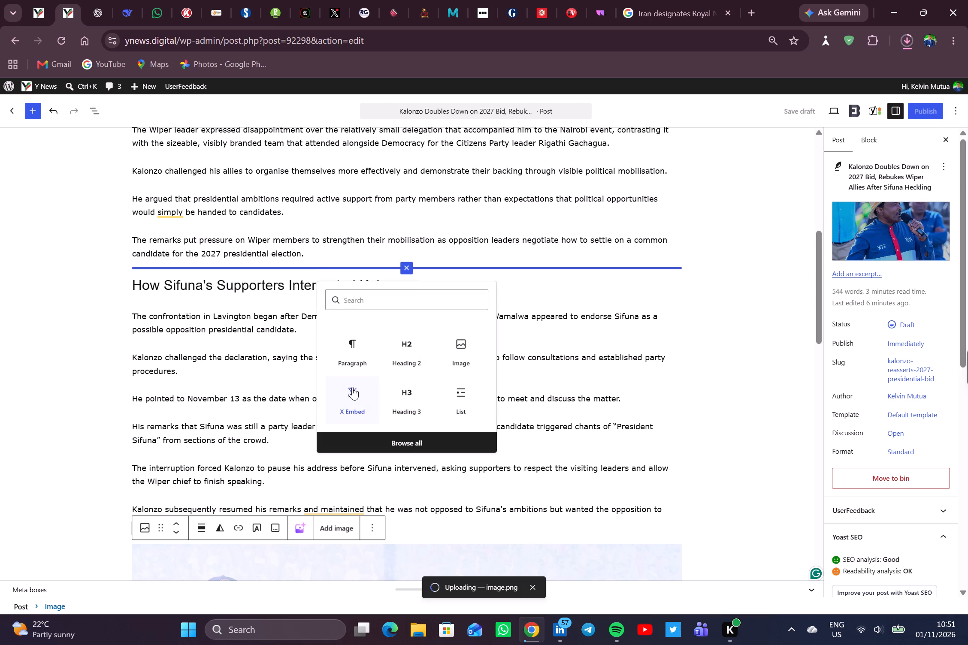
pyautogui.hotkey('ctrl', 'v')
pyautogui.press('Return')
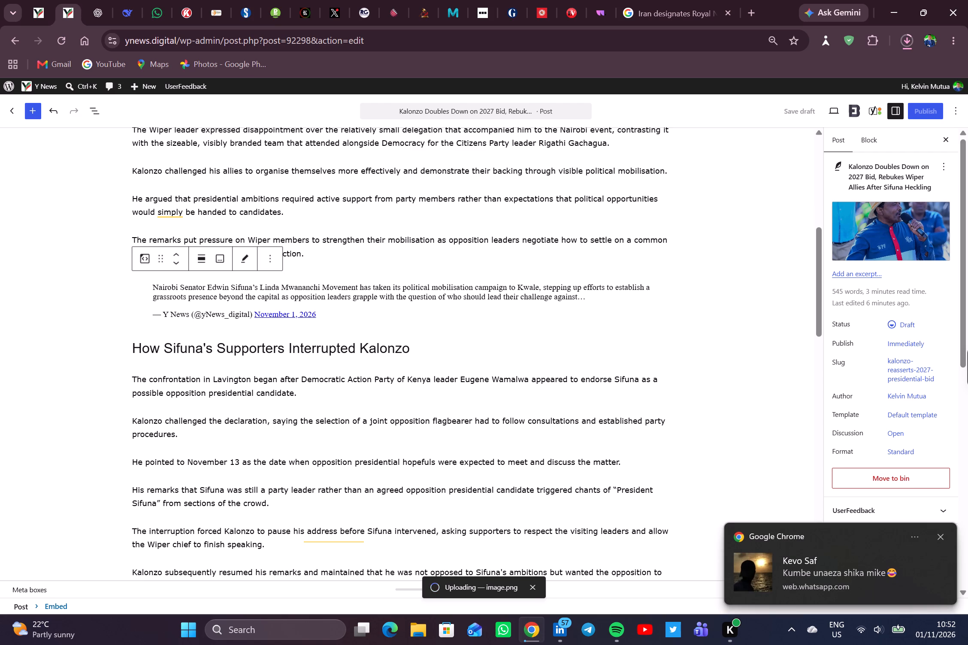
# Switch back to X and go to the top of the home feed.
pyautogui.scroll(2, 333, 215)
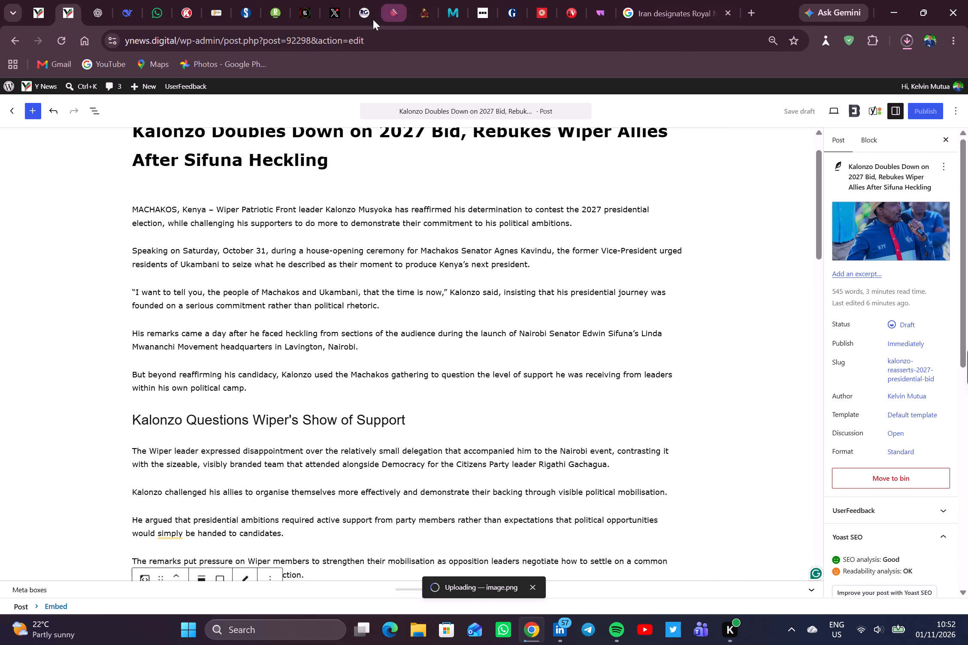
pyautogui.click(336, 7)
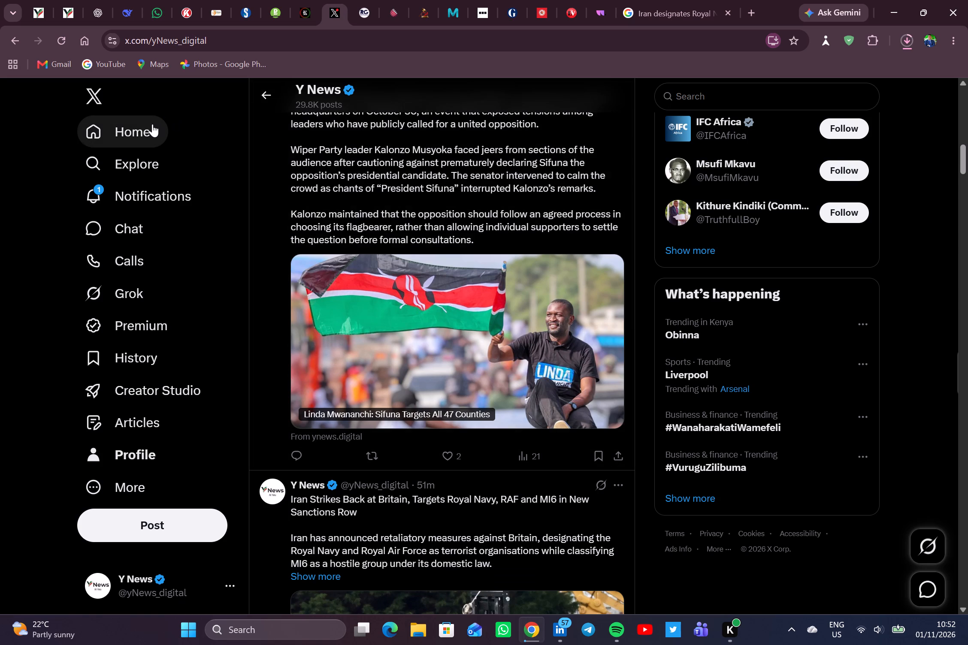
pyautogui.click(152, 124)
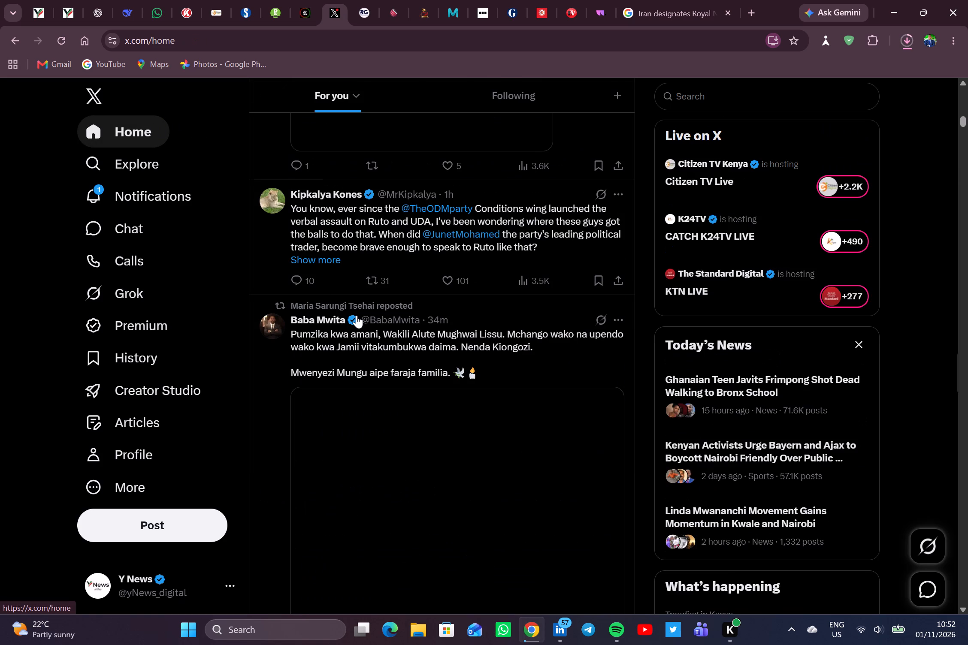
pyautogui.click(141, 127)
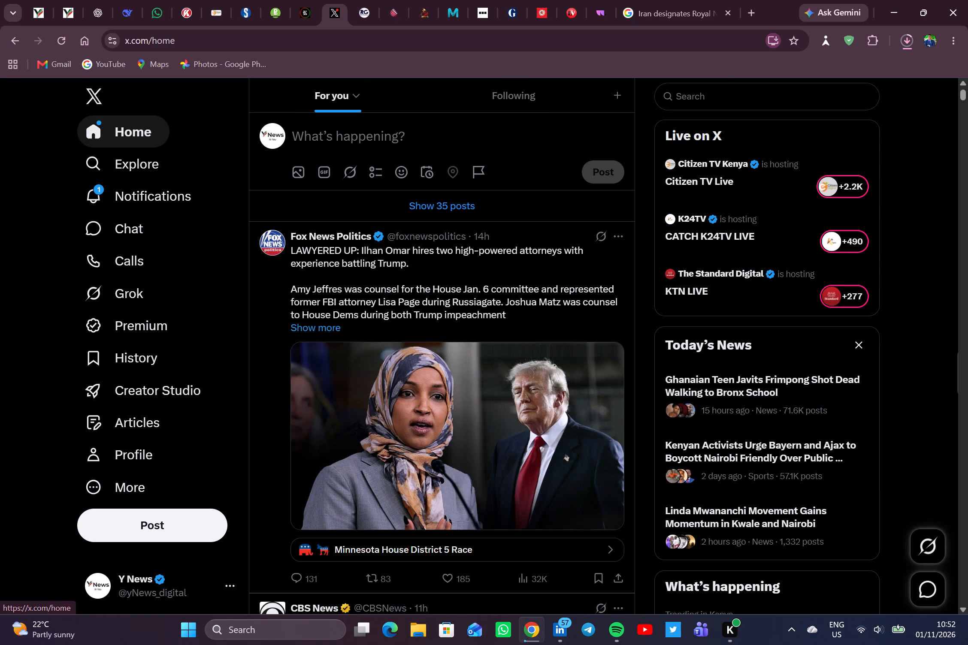
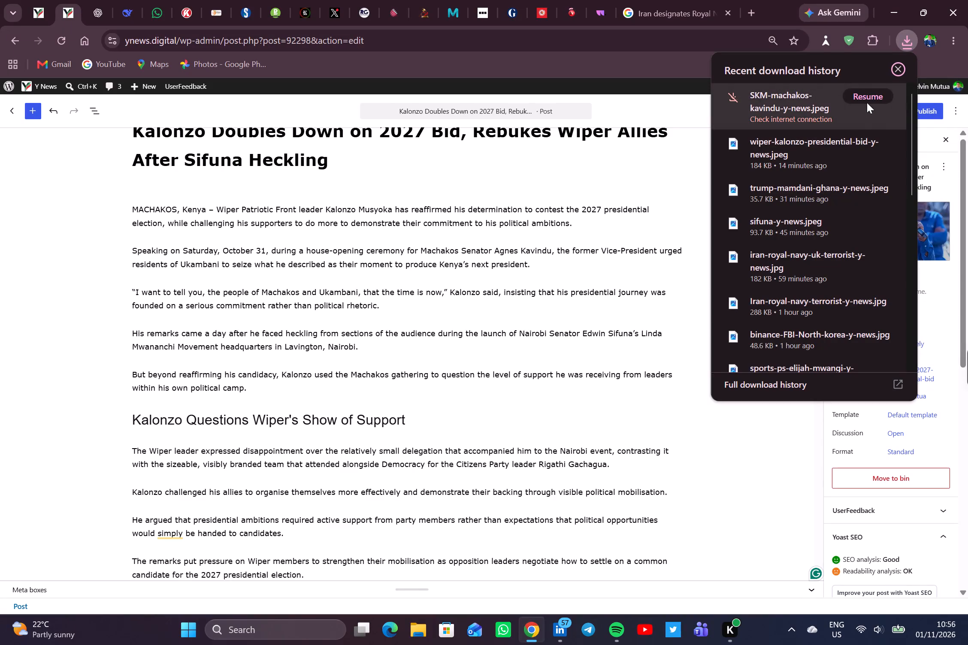
pyautogui.click(865, 100)
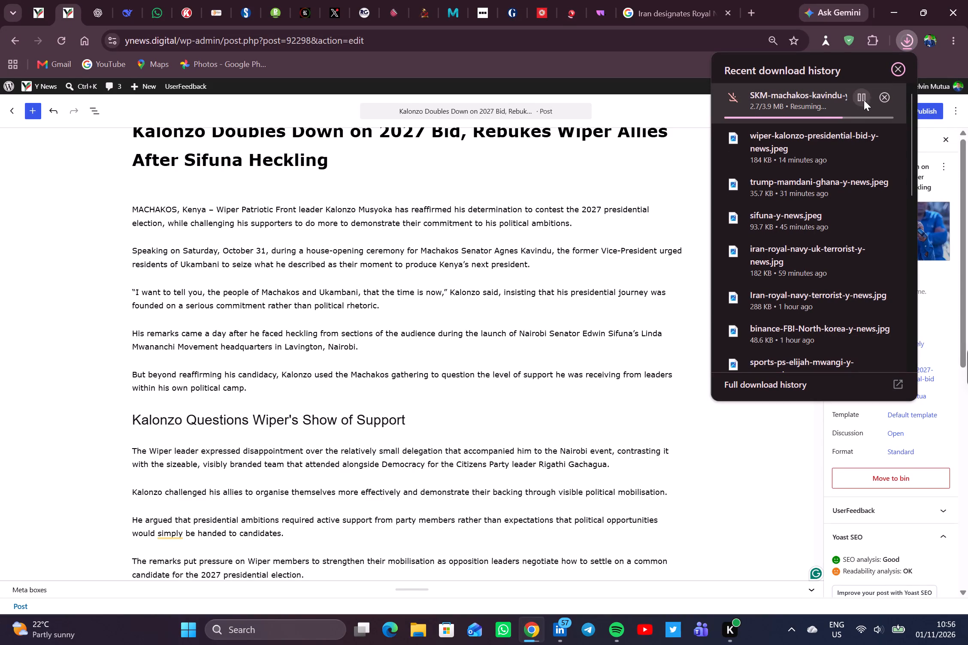
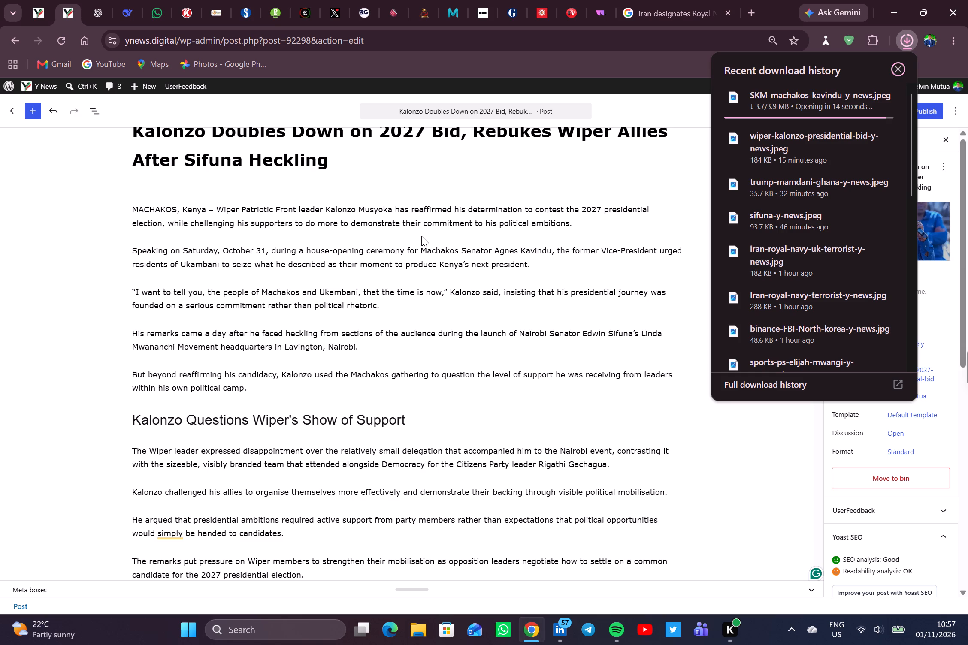
# Wait for the SKM-machakos-kavindu-y-news.jpeg download to finish and close the photo viewer window it opens.
pyautogui.scroll(-1, 411, 247)
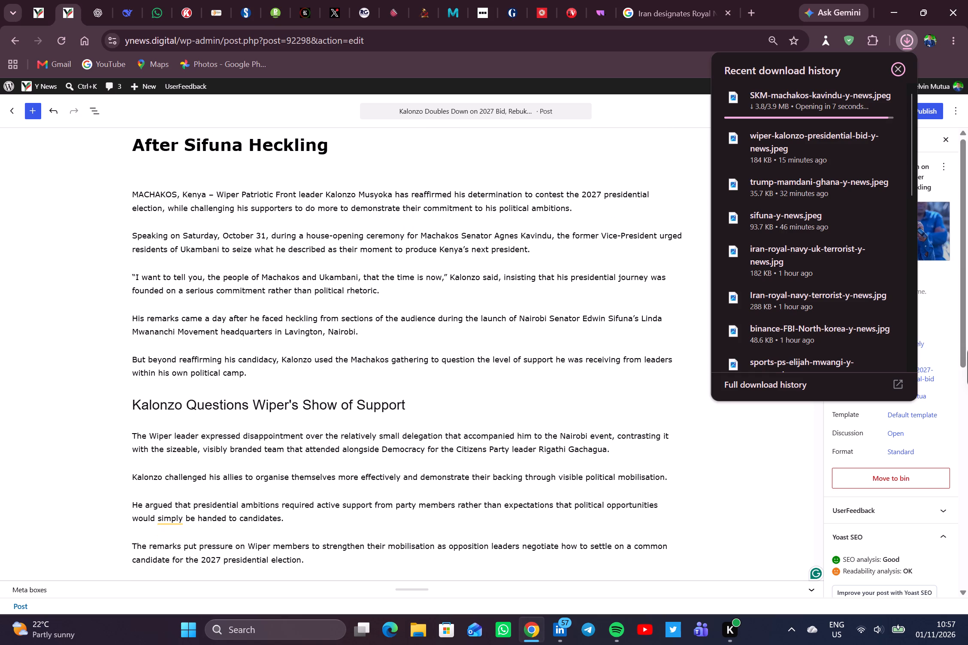
pyautogui.scroll(-2, 411, 247)
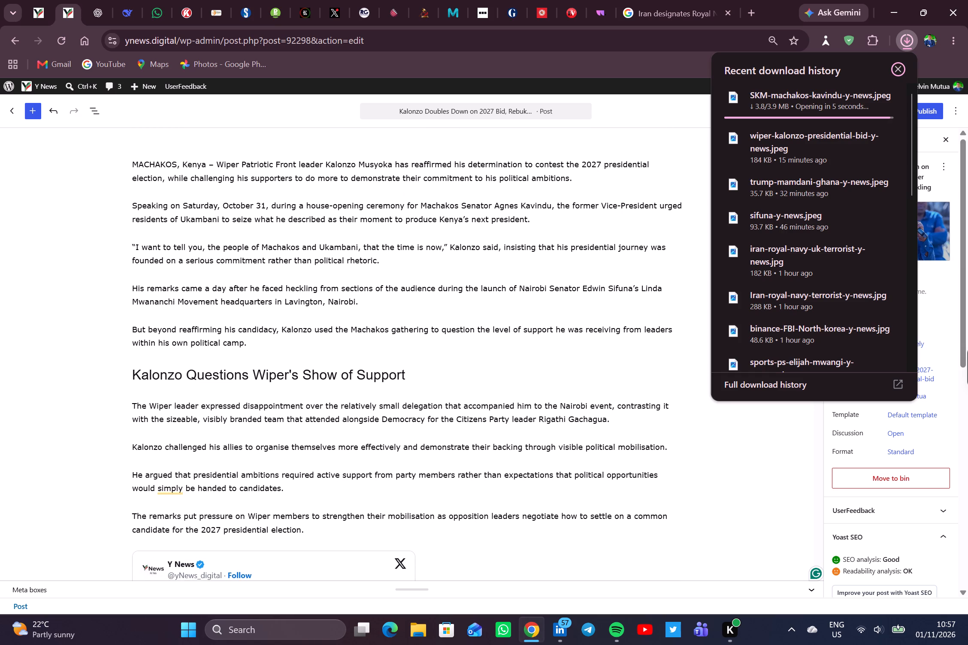
pyautogui.scroll(-1, 411, 247)
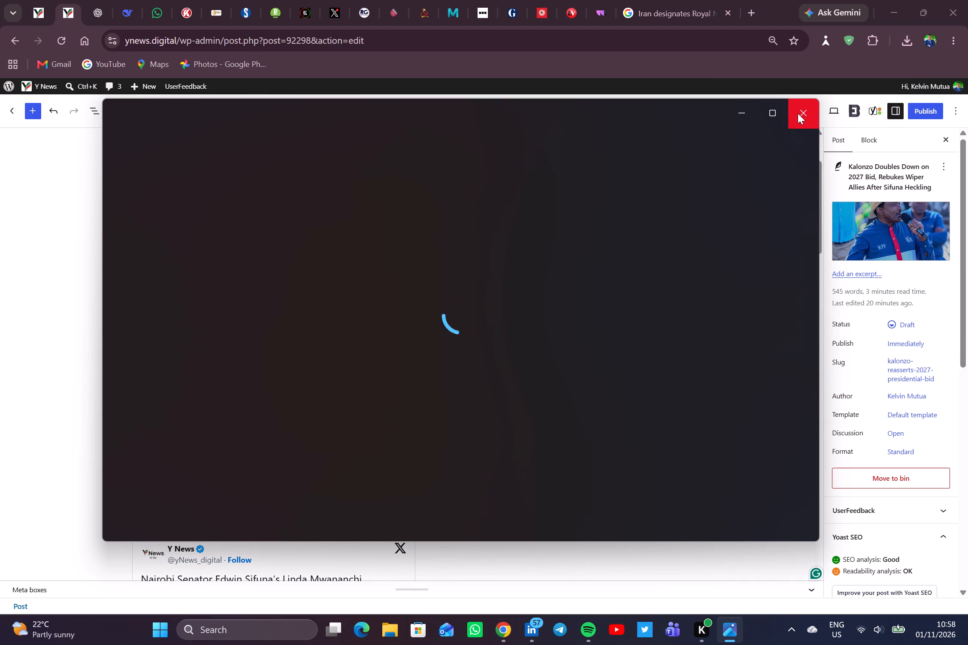
pyautogui.click(798, 113)
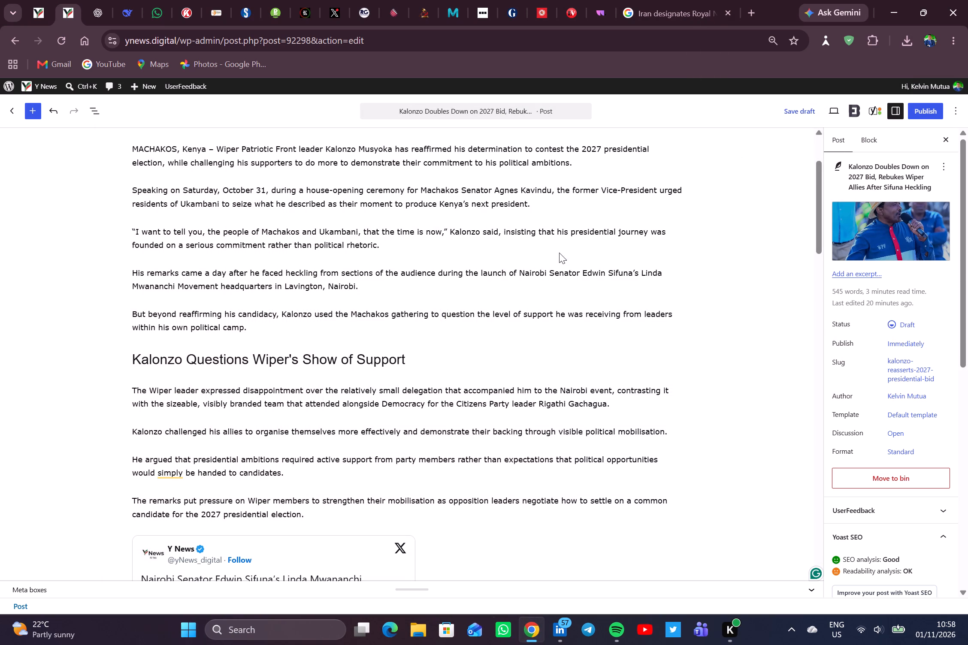
# Insert SKM-machakos-kavindu-y-news.jpeg from Downloads as an image block just above the heading "Kalonzo Questions Wiper's Show of Support".
pyautogui.scroll(2, 424, 313)
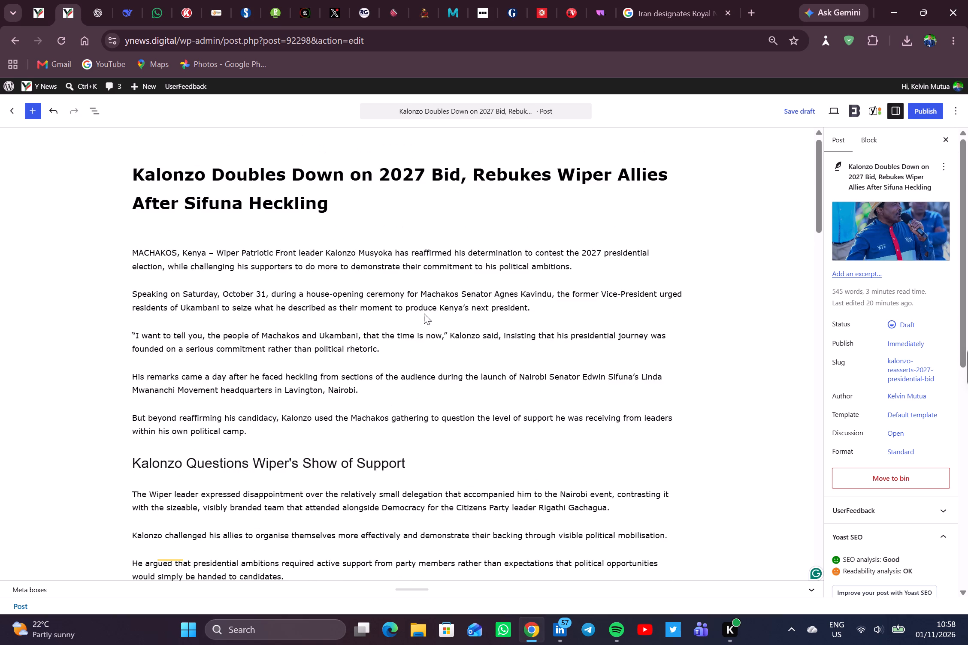
pyautogui.scroll(-3, 424, 313)
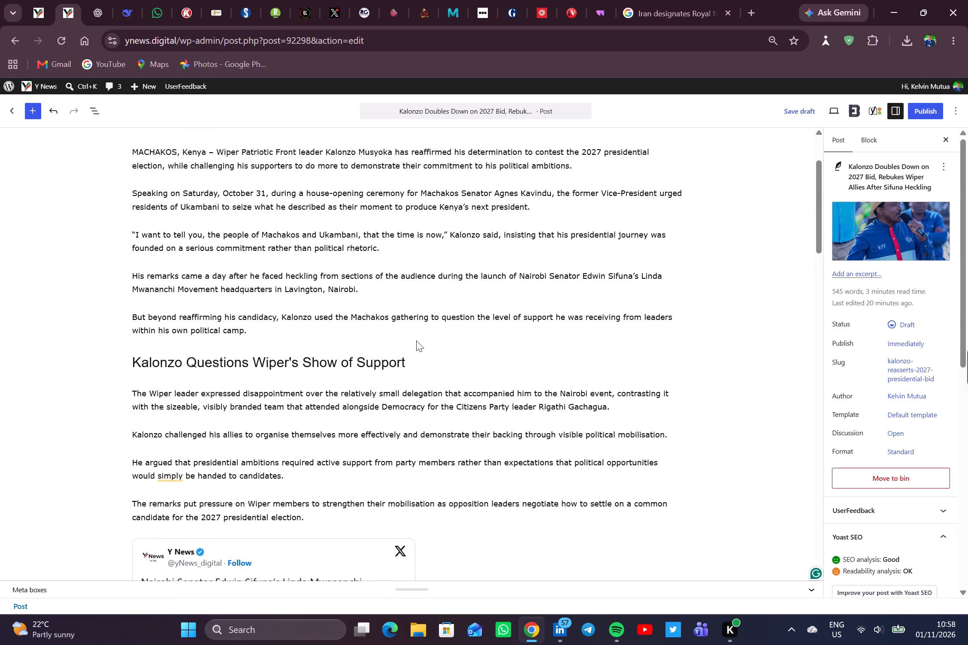
pyautogui.click(406, 344)
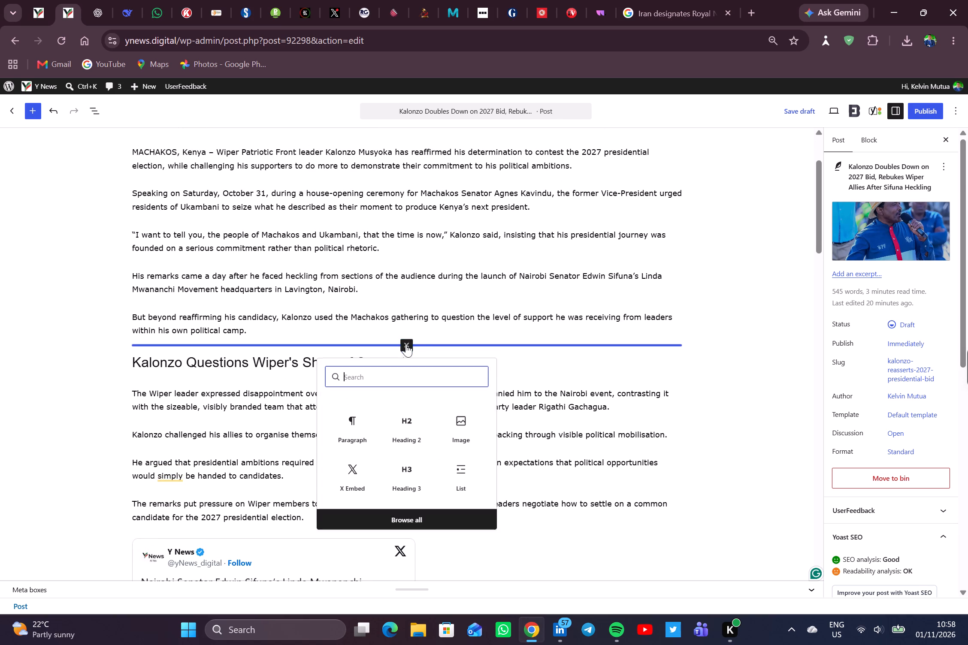
pyautogui.click(451, 423)
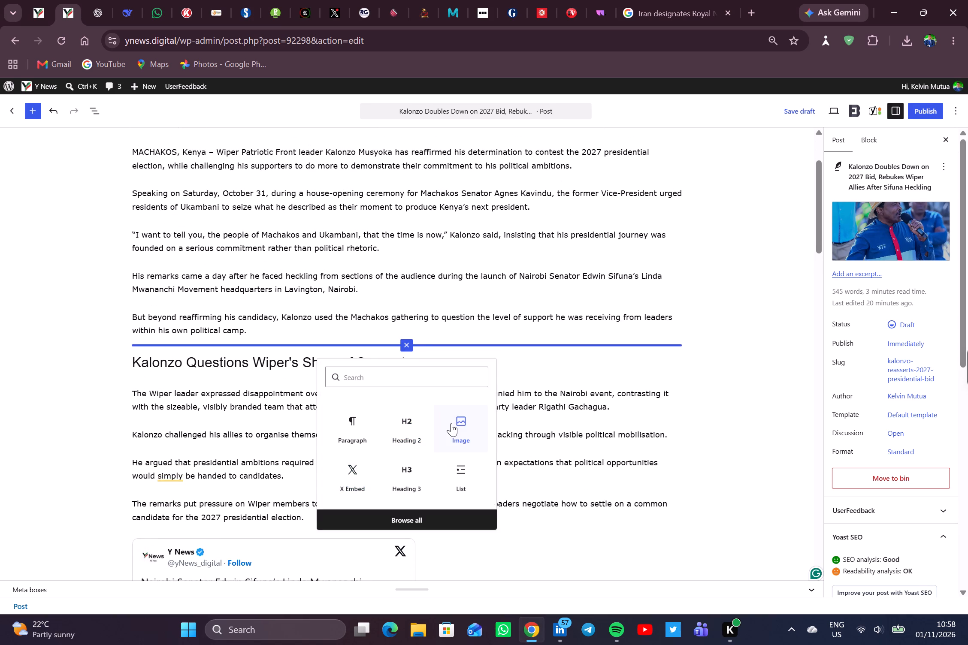
pyautogui.click(163, 417)
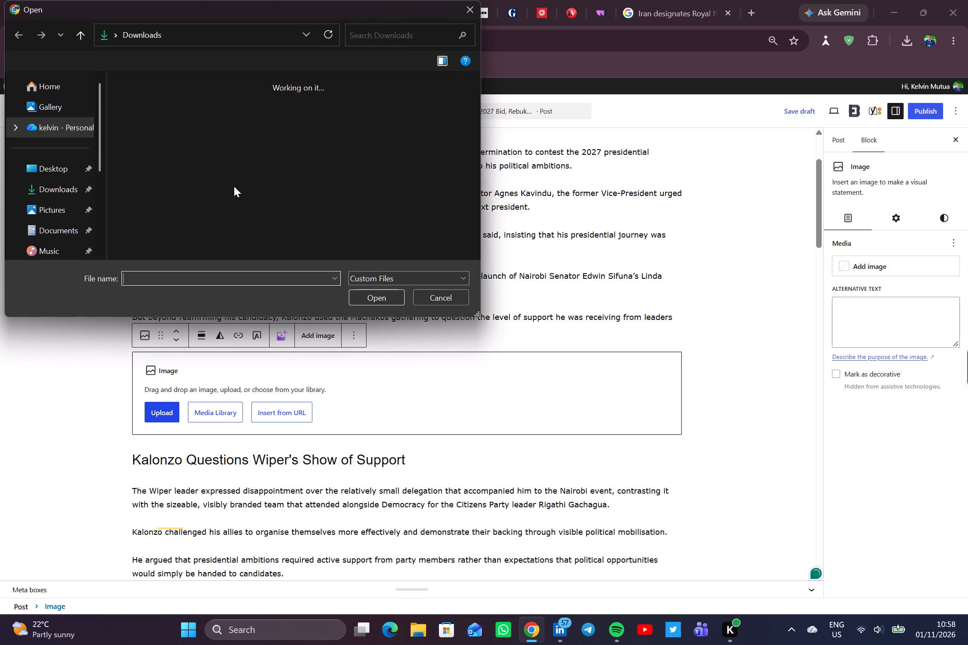
pyautogui.doubleClick(212, 105)
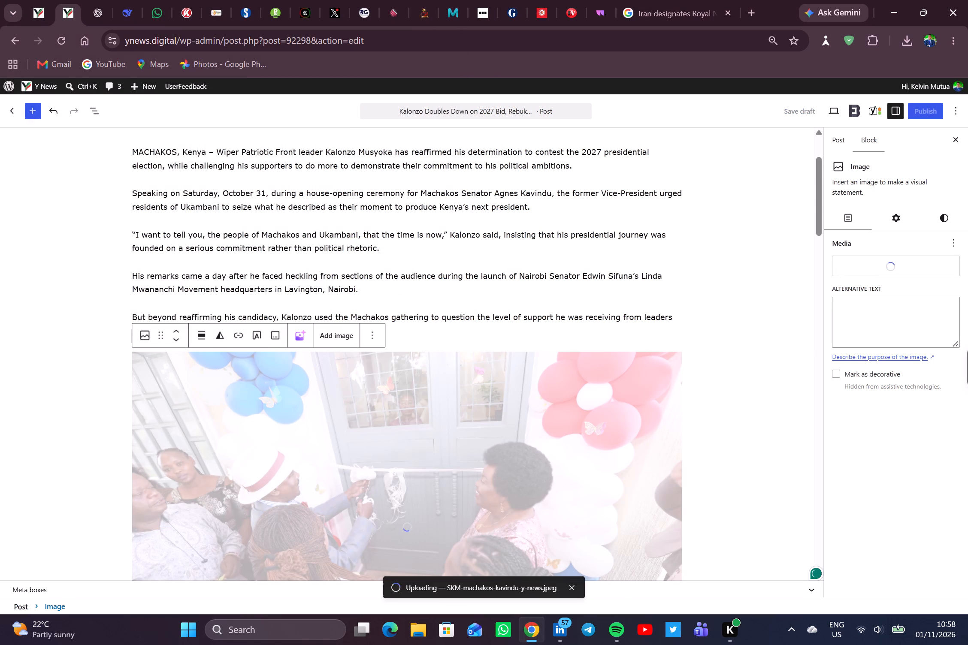
# Caption the new photo with the second paragraph's phrase "during a house-opening ceremony for Machakos Senator Agnes Kavindu", followed by ". Photo/Courtesy".
pyautogui.moveTo(269, 192); pyautogui.dragTo(470, 188)
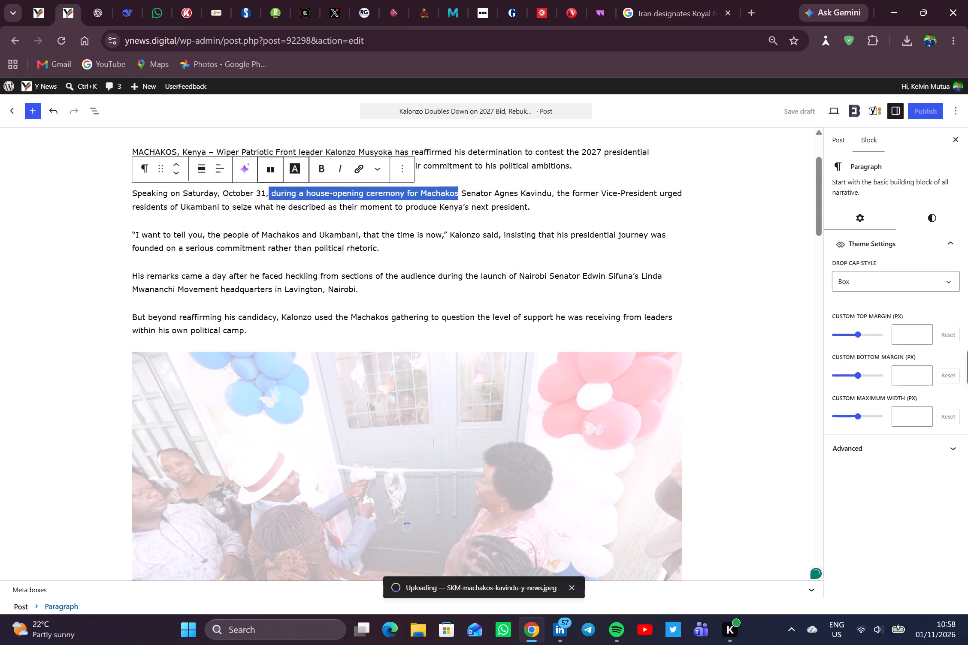
pyautogui.moveTo(470, 188); pyautogui.dragTo(553, 193)
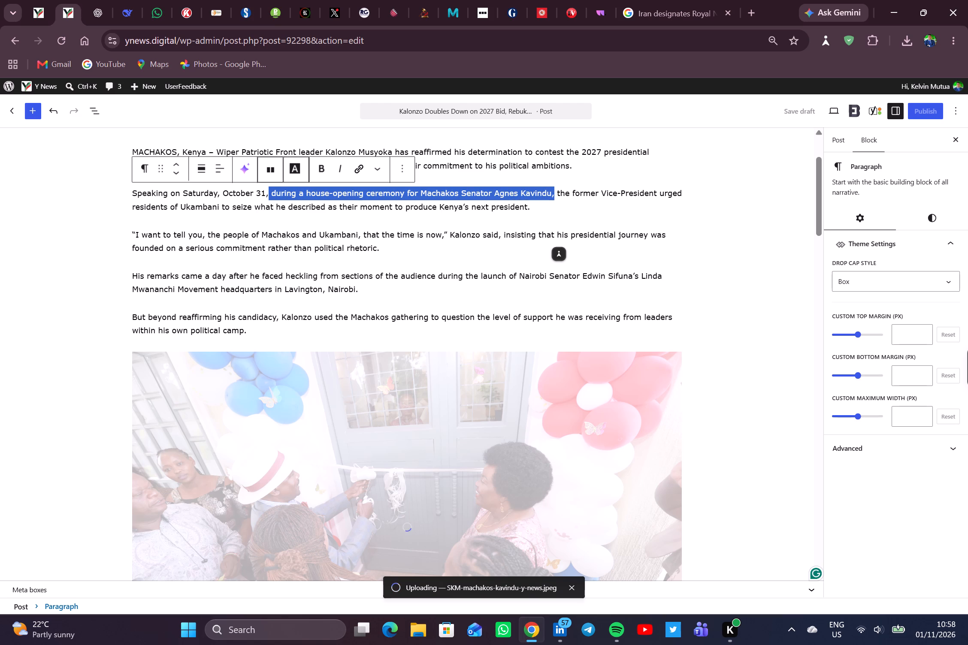
pyautogui.hotkey('ctrl', 'c')
pyautogui.click(451, 425)
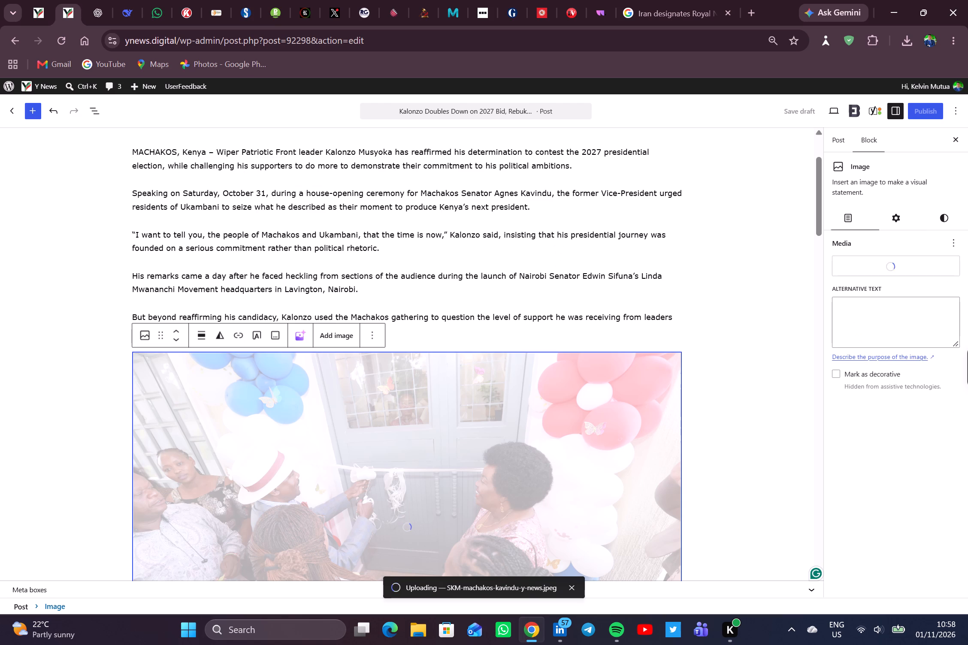
pyautogui.click(273, 341)
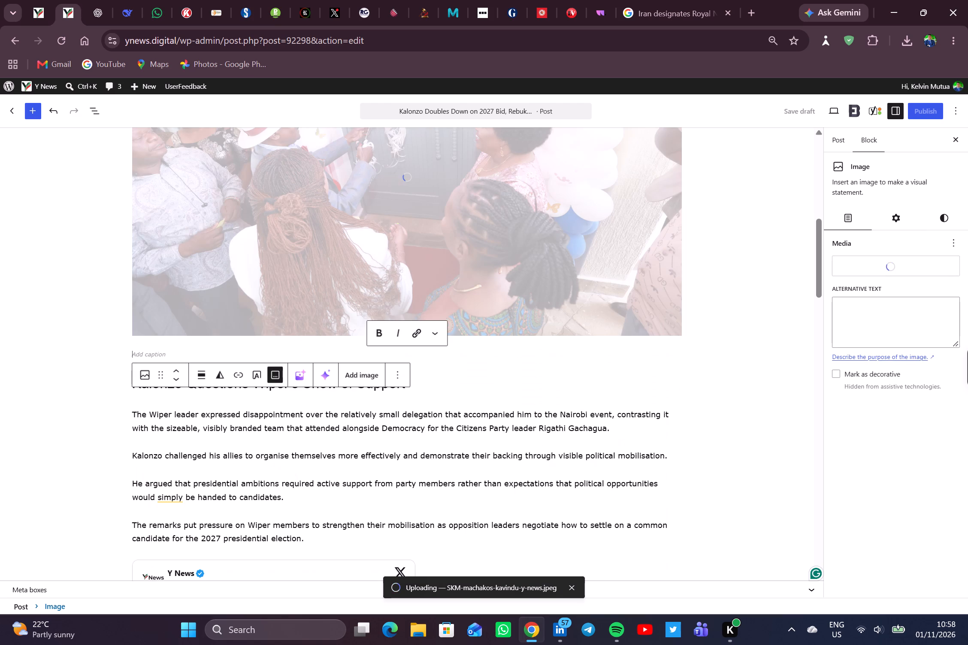
pyautogui.hotkey('ctrl', 'v')
pyautogui.press('BackSpace')
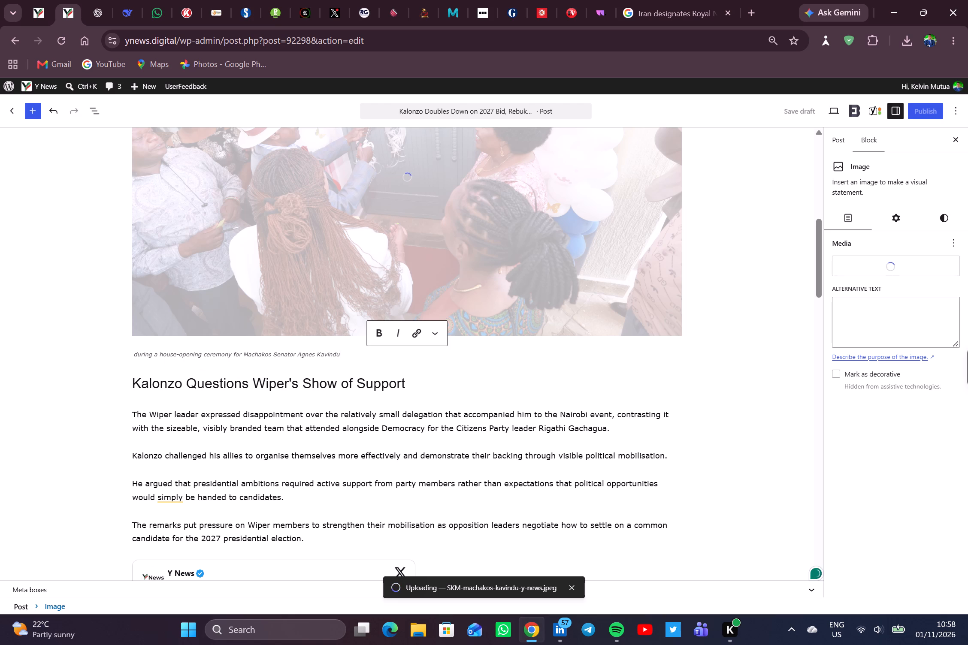
pyautogui.write('.')
pyautogui.press('space')
pyautogui.press('p')
pyautogui.write('hoto/')
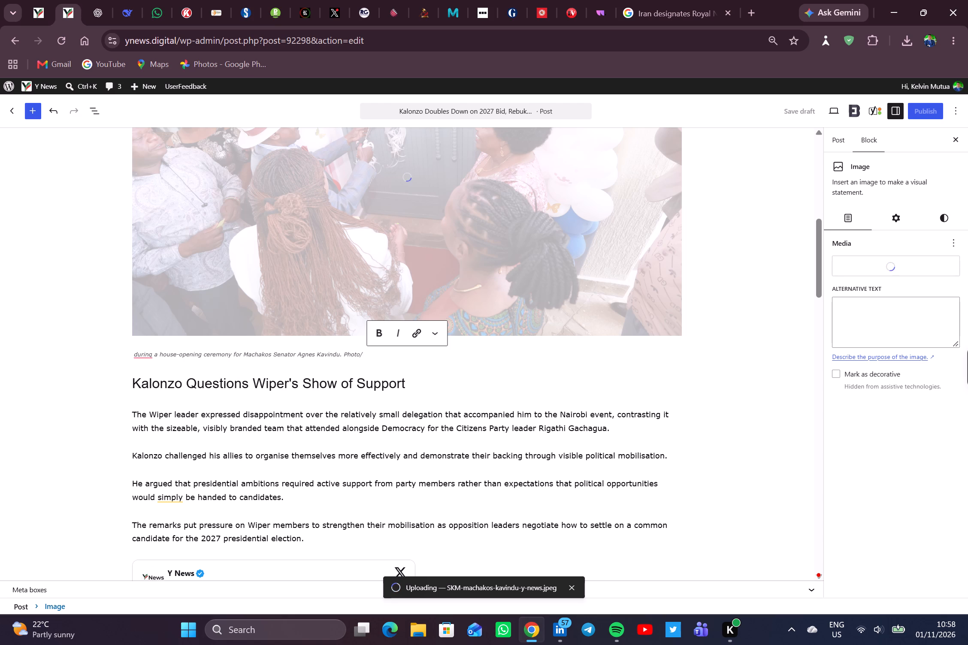
pyautogui.press('c')
pyautogui.write('ourtesy')
# Add "Wiper's Stephen Kalonzo" at the start of the house-opening photo's caption.
pyautogui.press('Left')
pyautogui.press('Left')
pyautogui.press('Left')
pyautogui.press('Left')
pyautogui.press('Left')
pyautogui.press('Left')
pyautogui.press('Left')
pyautogui.press('Left')
pyautogui.press('Left')
pyautogui.press('Left')
pyautogui.press('Left')
pyautogui.press('Left')
pyautogui.press('Left')
pyautogui.press('Left')
pyautogui.press('Left')
pyautogui.press('Left')
pyautogui.press('Left')
pyautogui.press('Left')
pyautogui.press('Left')
pyautogui.press('Left')
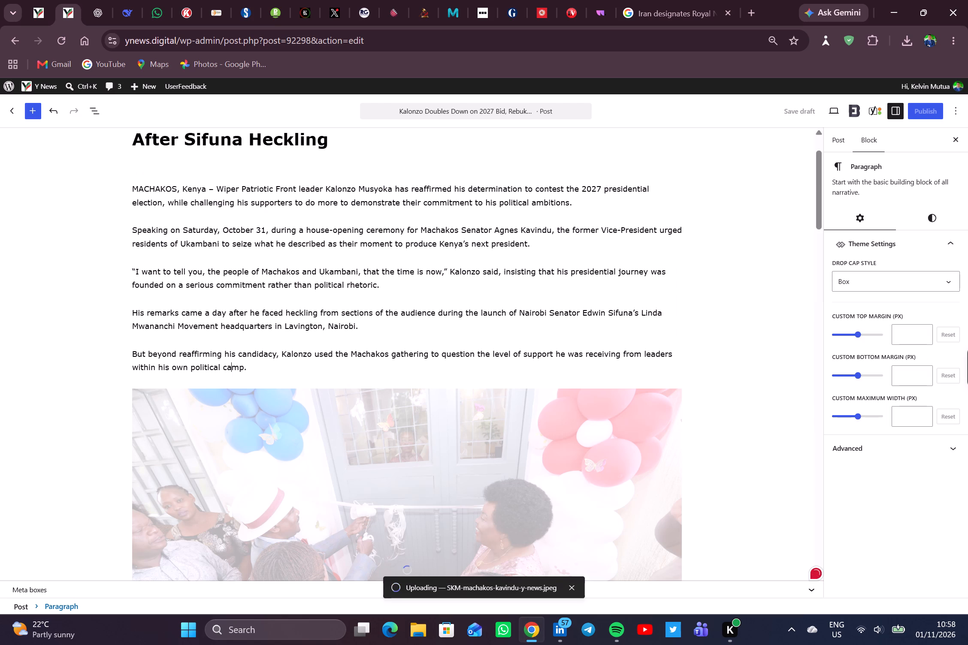
pyautogui.scroll(-2, 273, 341)
pyautogui.scroll(-2, 233, 524)
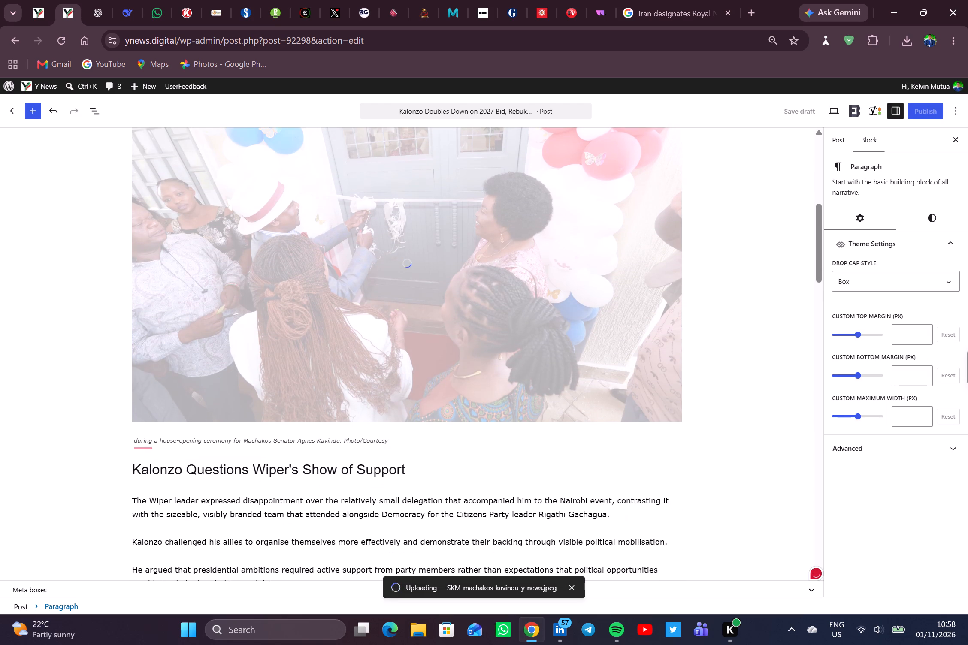
pyautogui.click(134, 439)
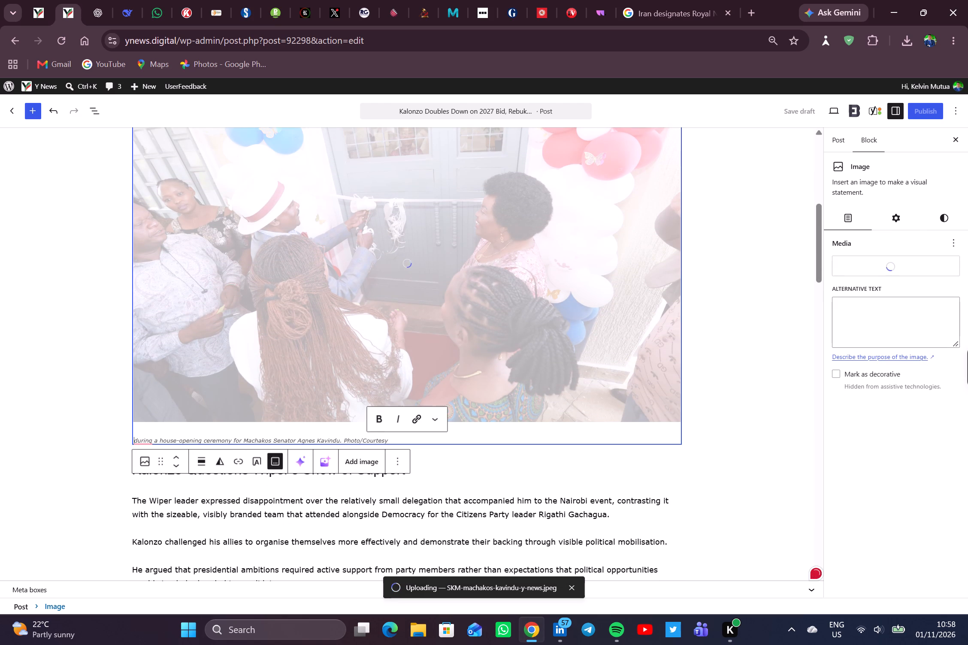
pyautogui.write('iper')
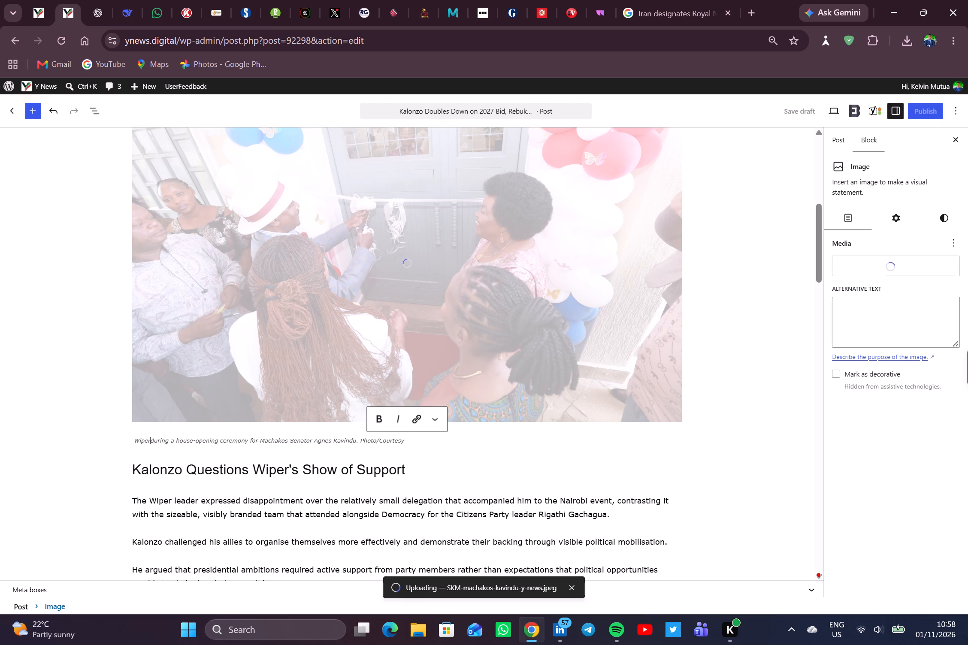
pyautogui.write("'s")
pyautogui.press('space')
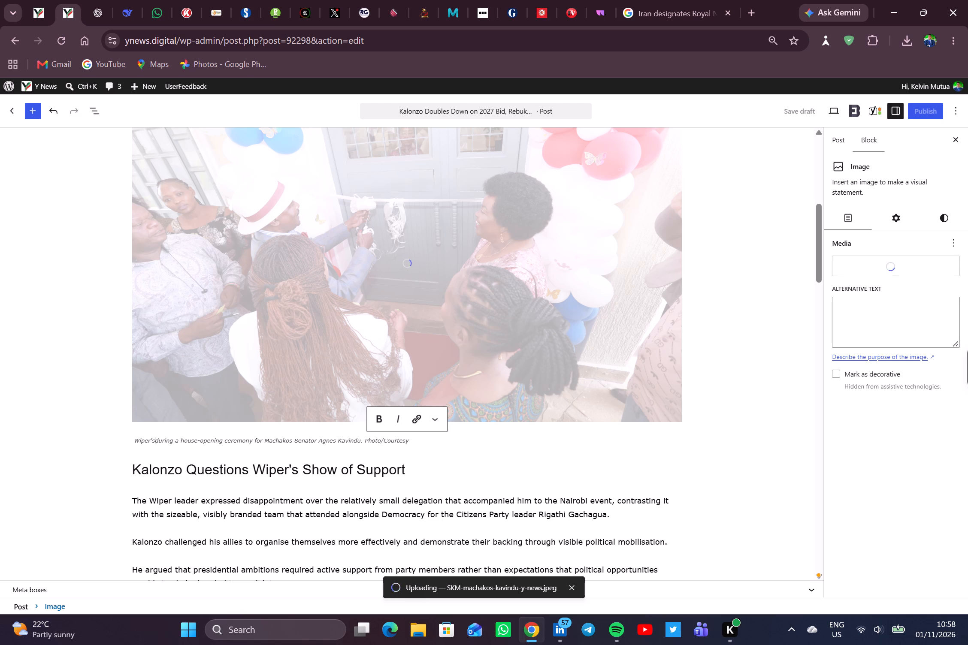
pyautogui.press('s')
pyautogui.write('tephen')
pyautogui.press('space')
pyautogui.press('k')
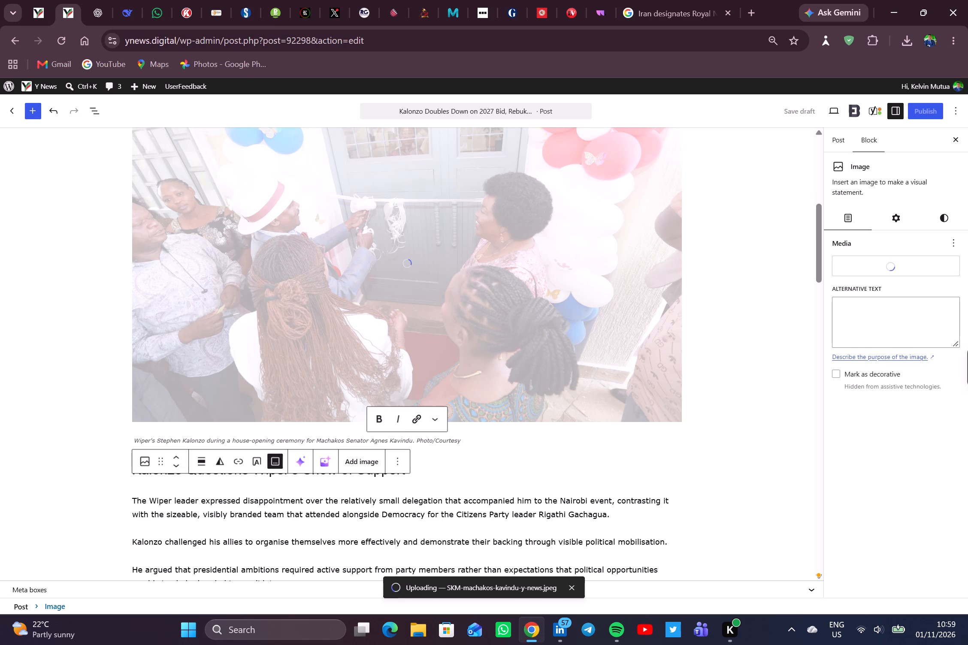
# Shrink the uploaded house-opening photo proportionally so it is slightly narrower than the text column.
pyautogui.scroll(1, 577, 327)
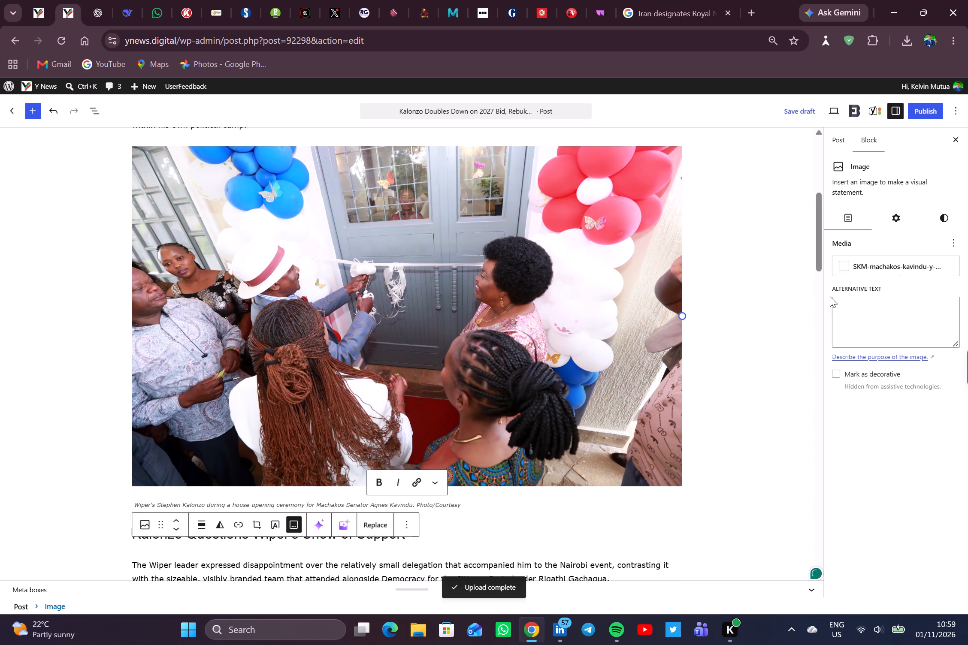
pyautogui.moveTo(680, 309); pyautogui.dragTo(629, 310)
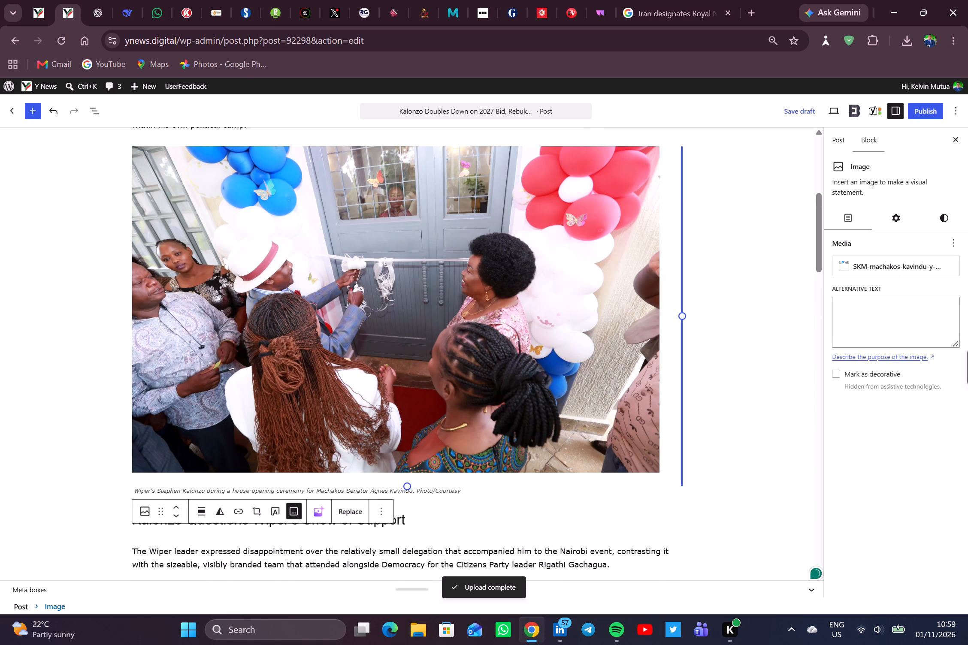
pyautogui.scroll(5, 677, 298)
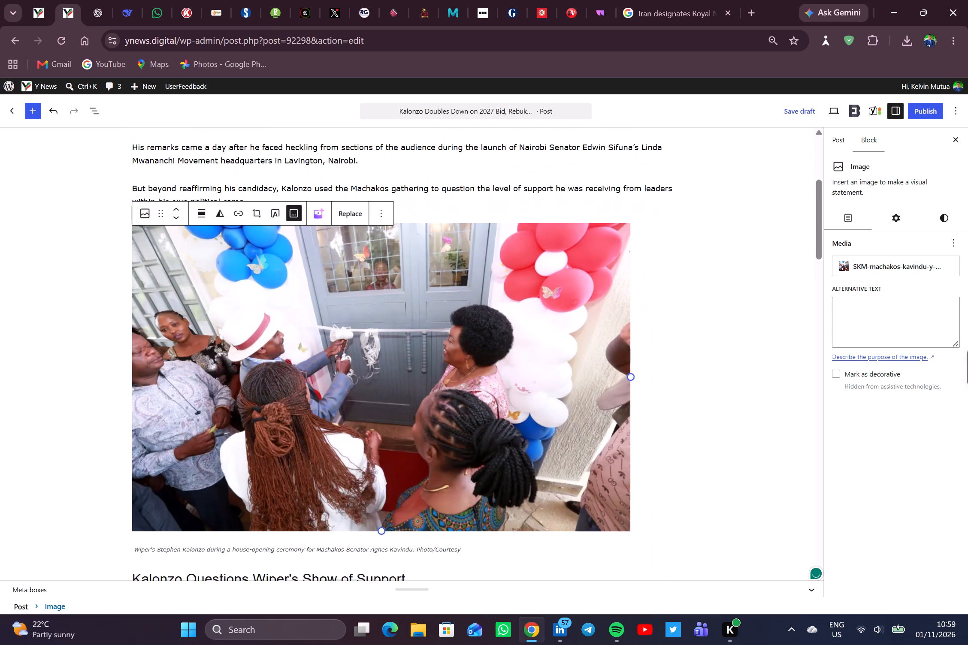
# Shrink the group photo of the four leaders above "Opposition Faces Competing Presidential Ambitions" slightly, keeping its proportions.
pyautogui.scroll(-7, 677, 298)
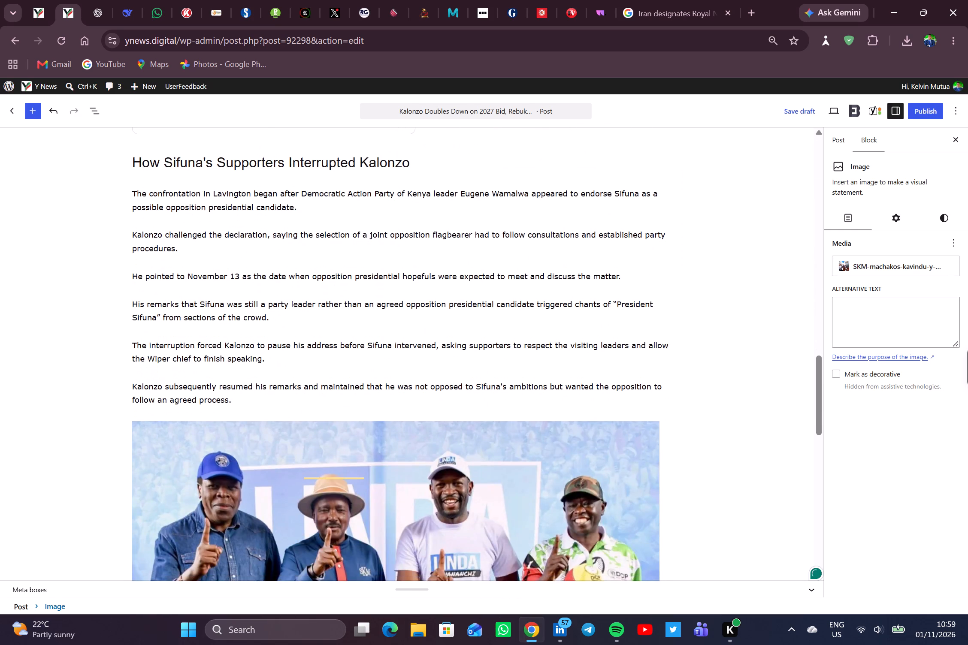
pyautogui.scroll(-2, 677, 298)
pyautogui.click(650, 289)
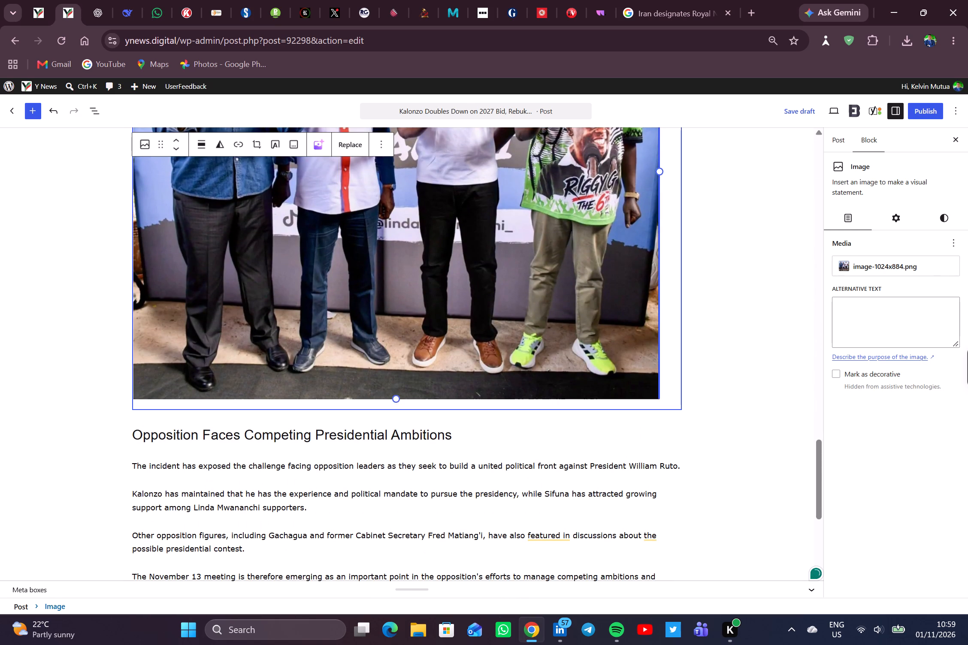
pyautogui.moveTo(657, 270); pyautogui.dragTo(614, 278)
# Check the article's ending and the post's SEO, category and tag settings, and publish the post.
pyautogui.scroll(-1, 631, 329)
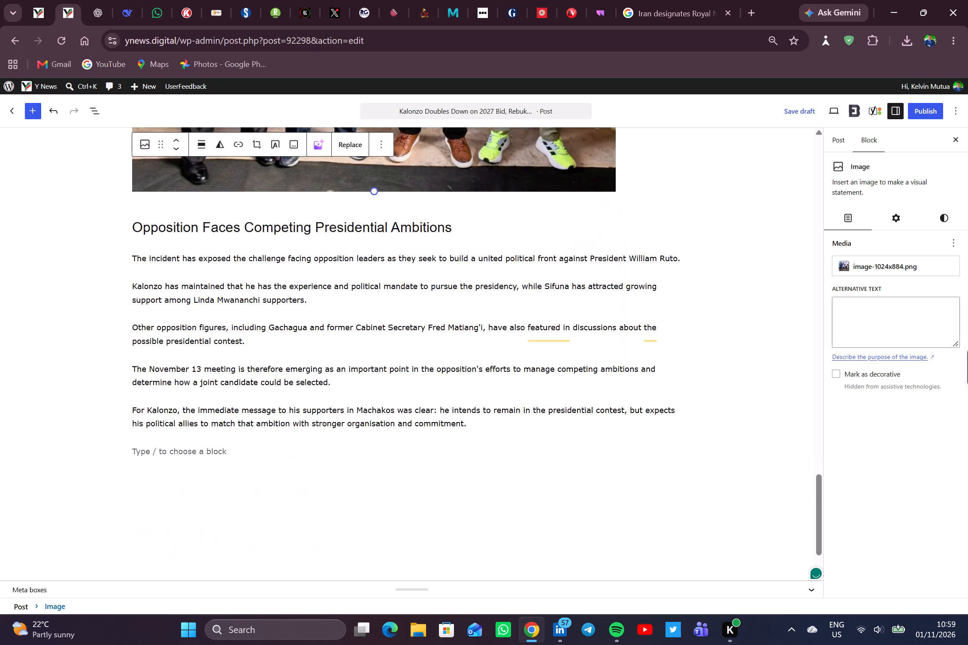
pyautogui.scroll(-2, 631, 329)
pyautogui.click(830, 133)
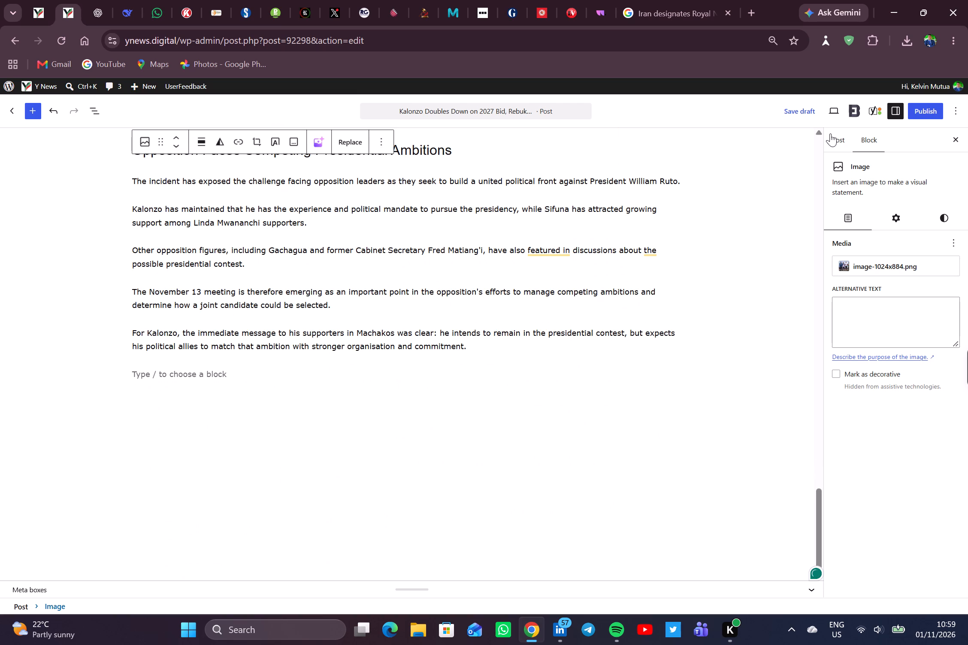
pyautogui.scroll(-3, 849, 265)
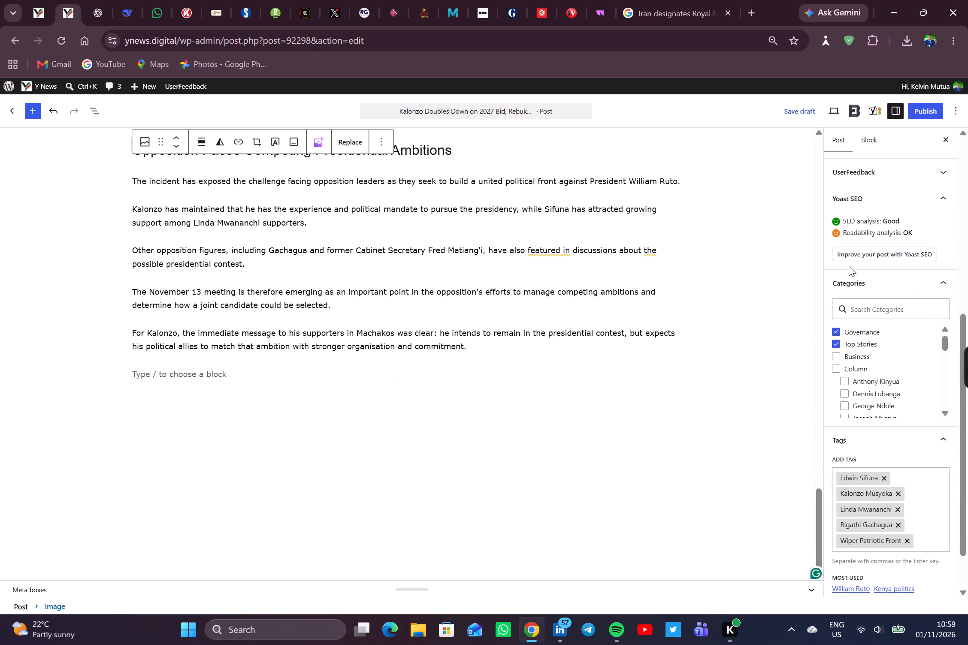
pyautogui.scroll(-1, 849, 265)
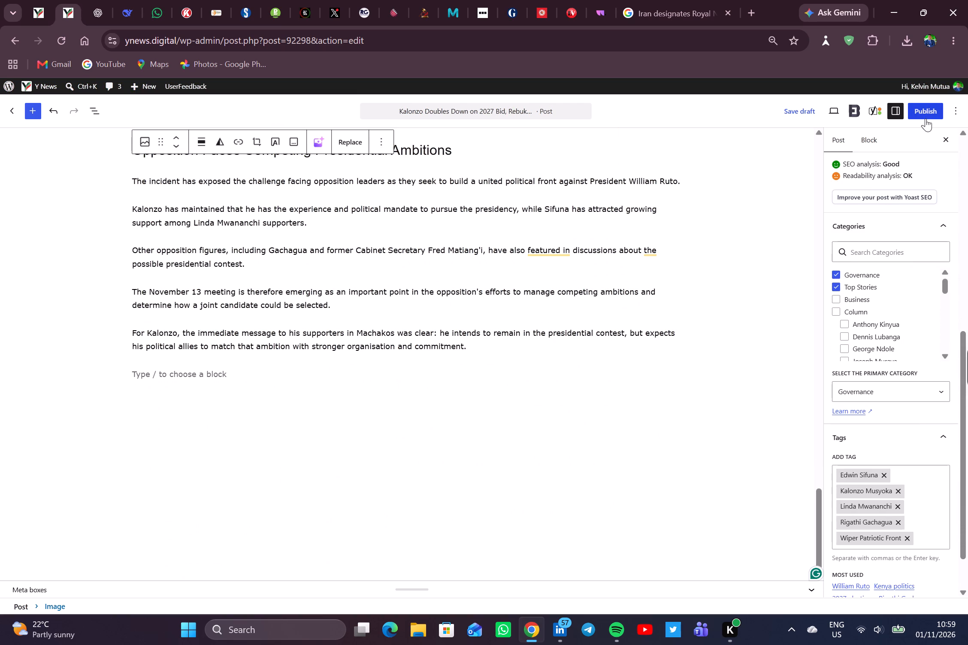
pyautogui.click(926, 114)
pyautogui.click(926, 114)
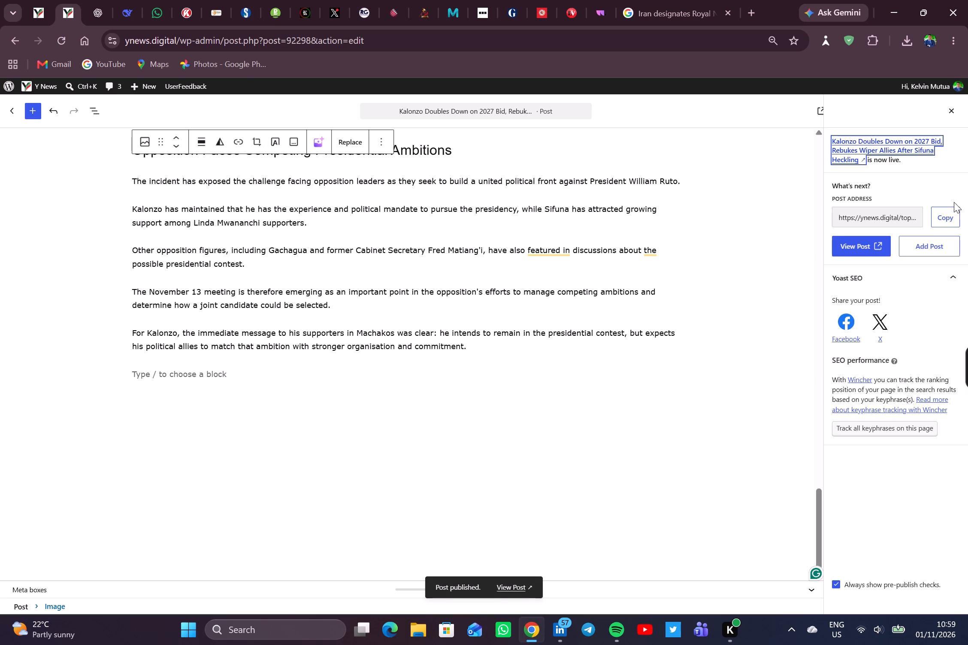
# Copy the published article's post address.
pyautogui.click(948, 211)
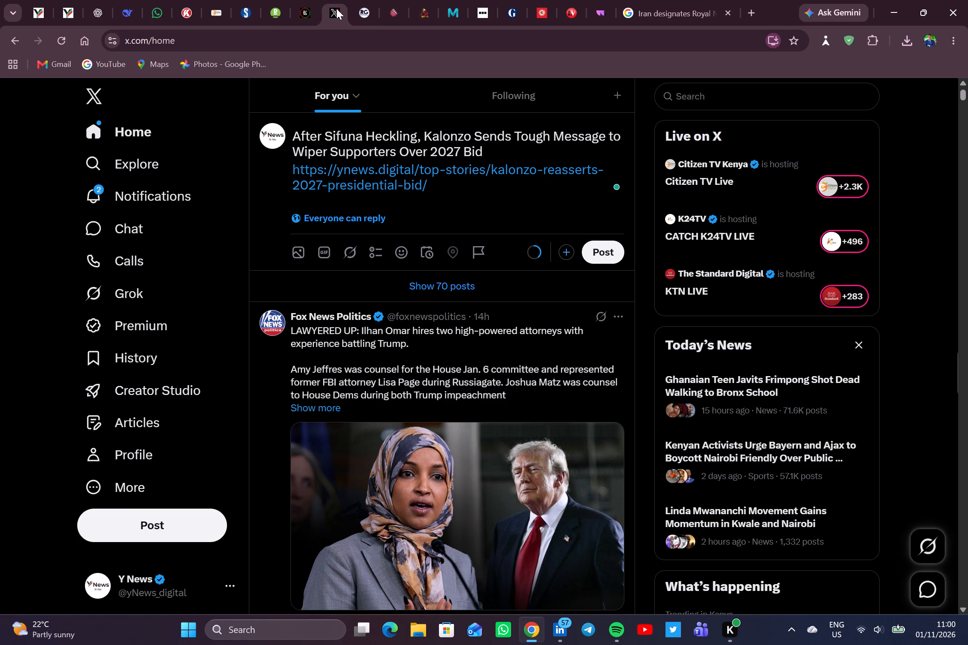
pyautogui.press('Return')
pyautogui.click(495, 153)
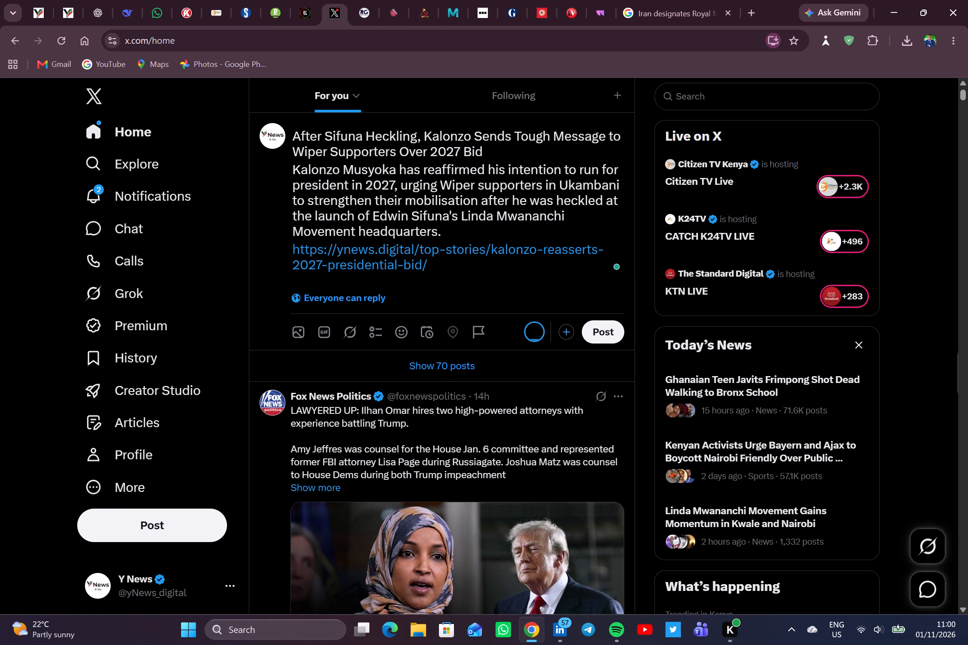
pyautogui.press('Return')
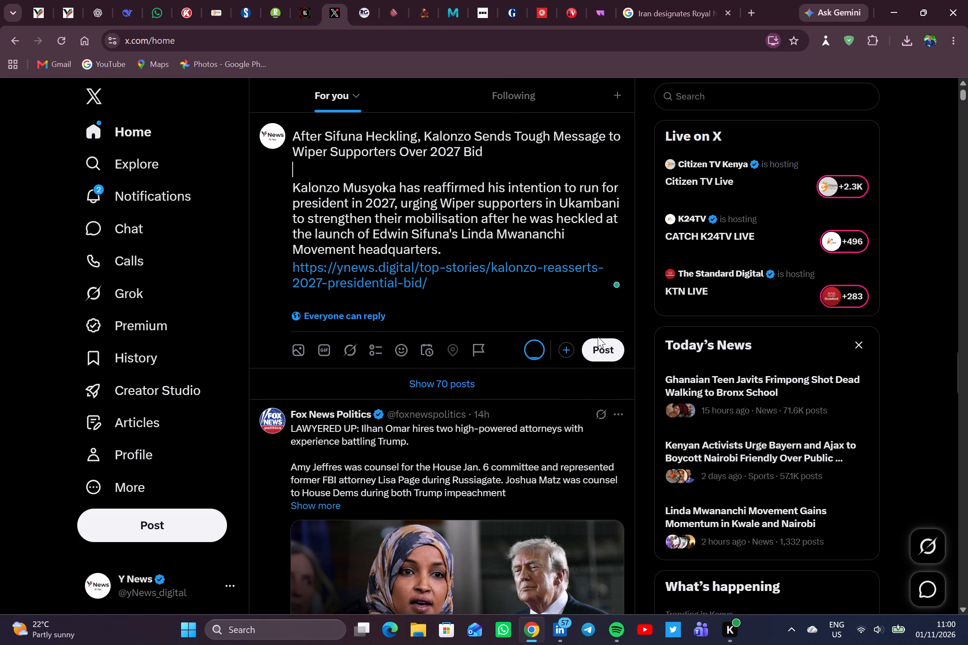
# Publish the composed Kalonzo post on X.
pyautogui.click(606, 353)
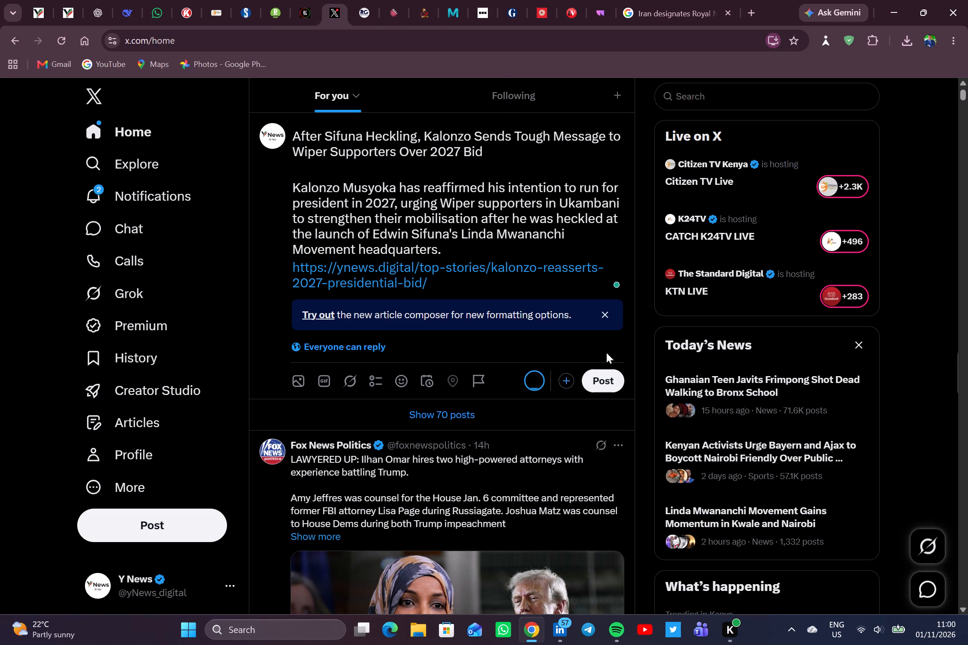
pyautogui.click(602, 380)
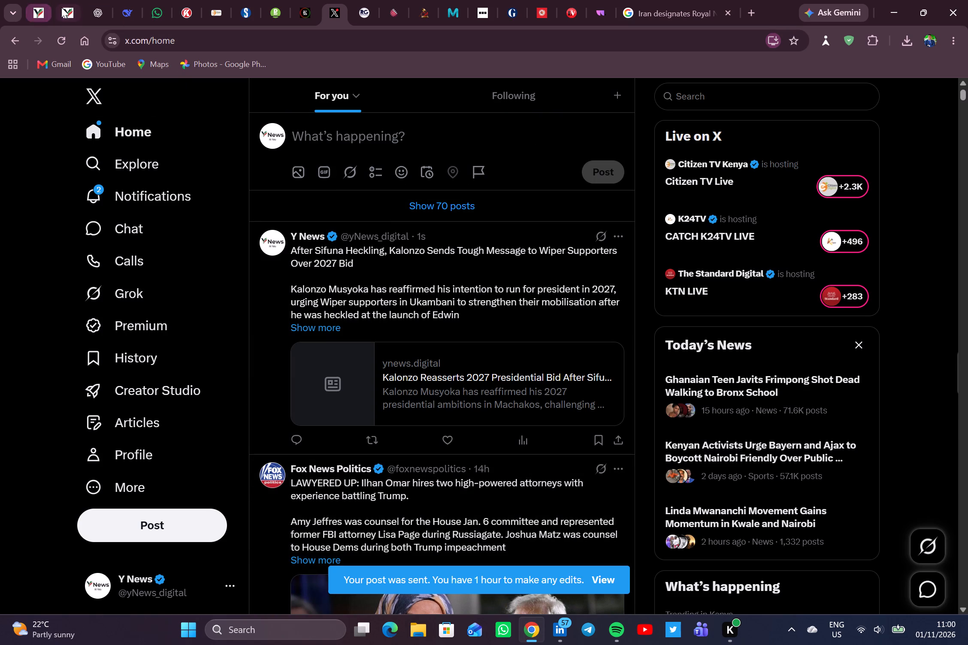
# Return to the WordPress editor and leave the published article for the list of posts.
pyautogui.click(61, 7)
pyautogui.click(10, 112)
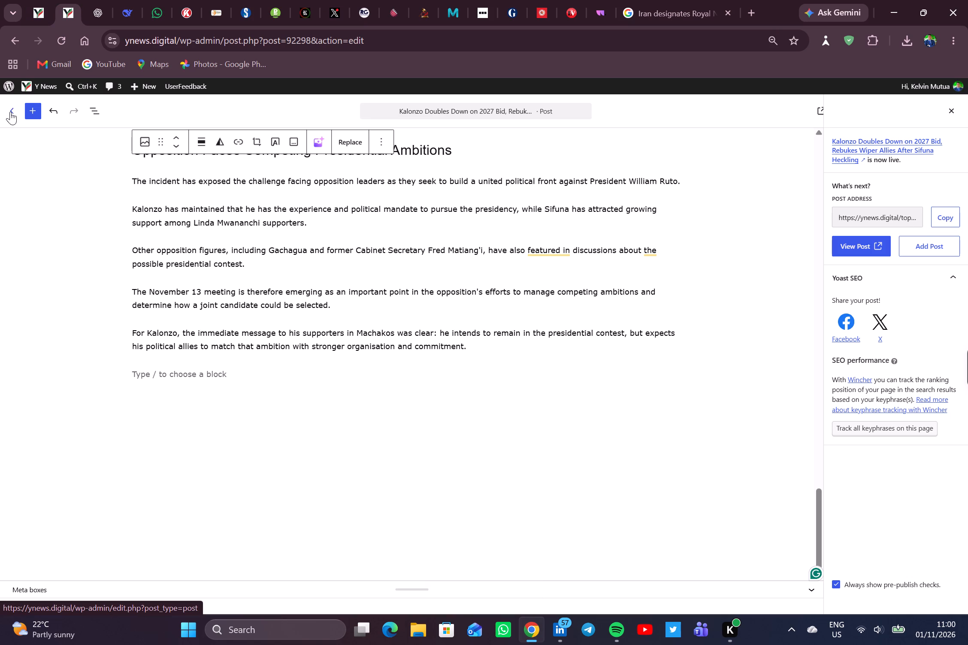
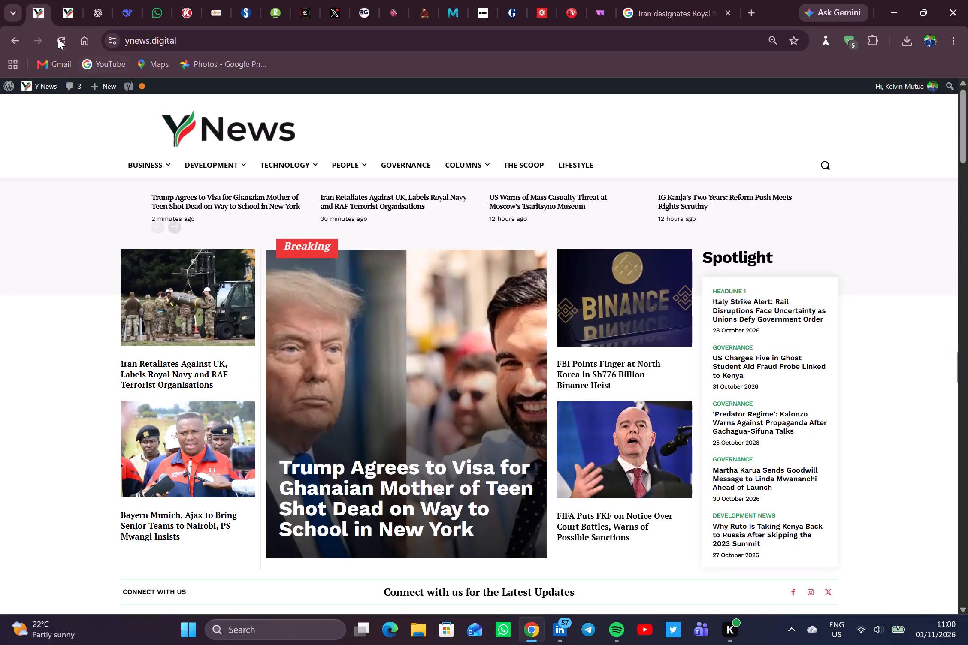
# Reload the Y News homepage and examine its story sections for the placement of the new Kalonzo article.
pyautogui.click(57, 38)
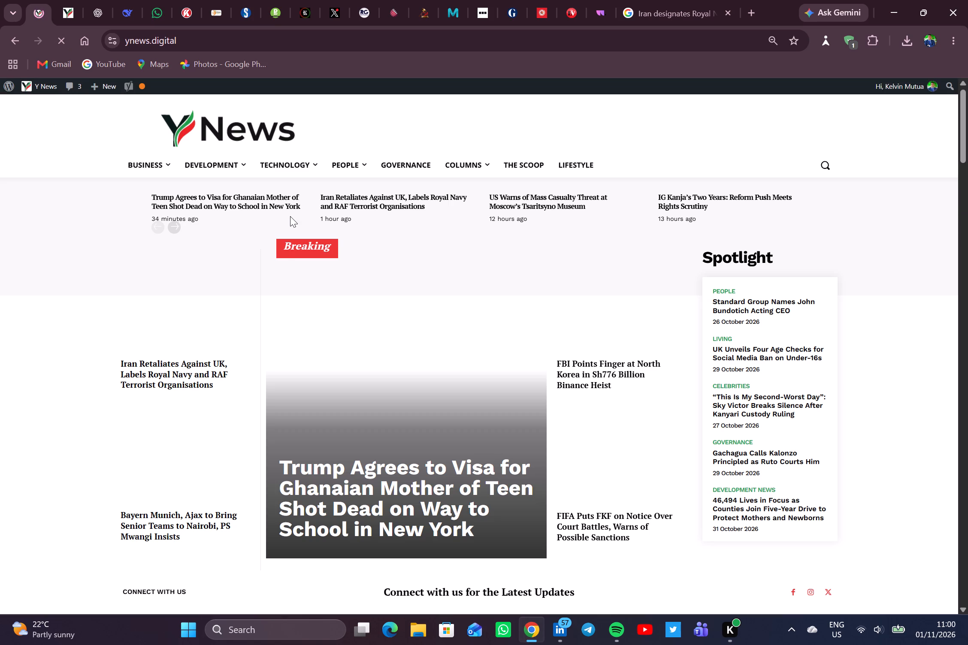
pyautogui.scroll(-5, 426, 334)
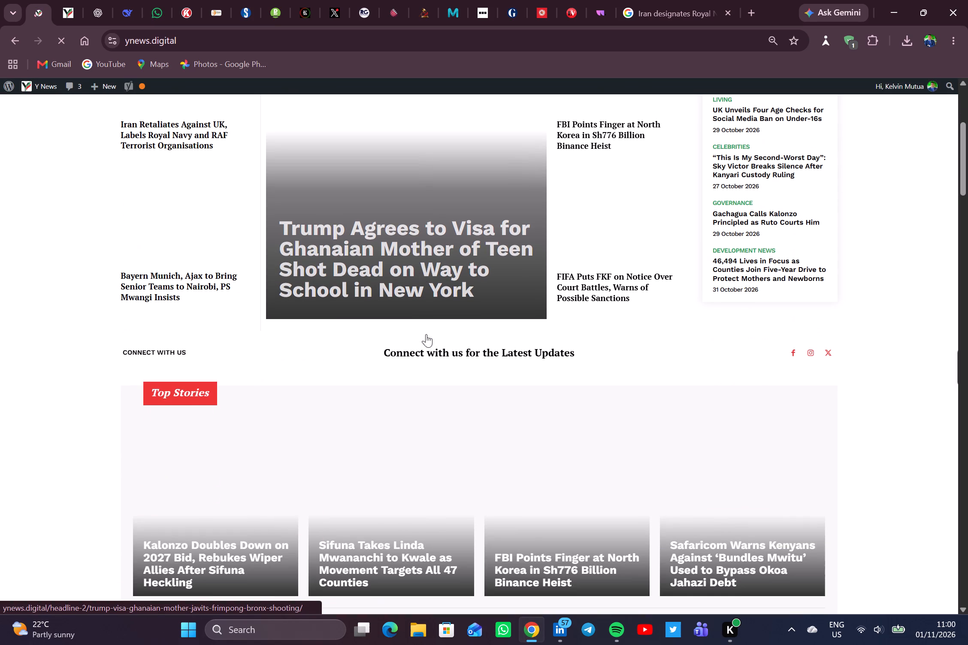
pyautogui.scroll(-3, 426, 334)
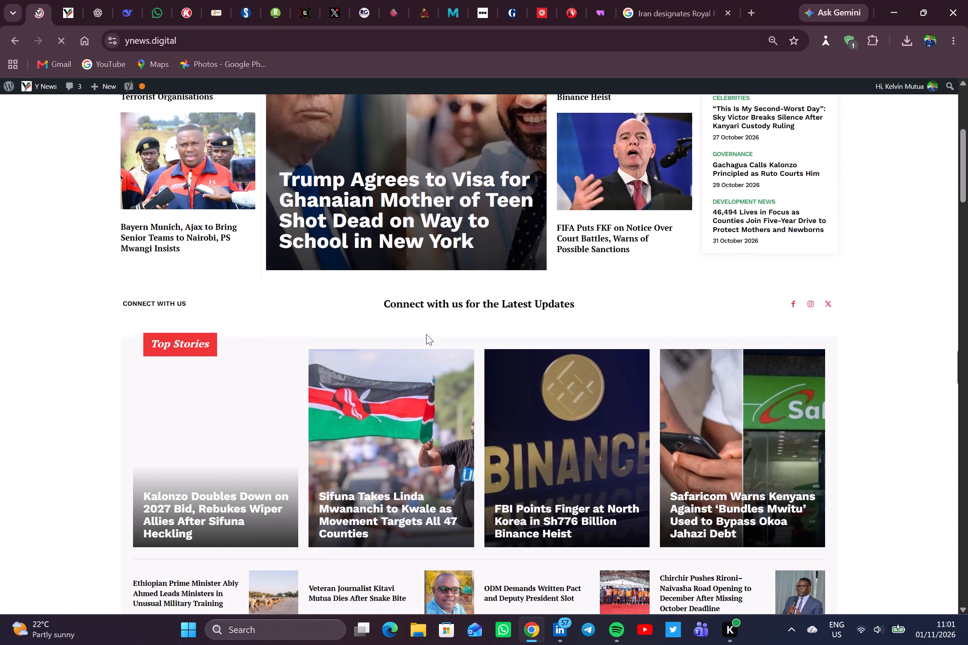
pyautogui.scroll(-3, 426, 334)
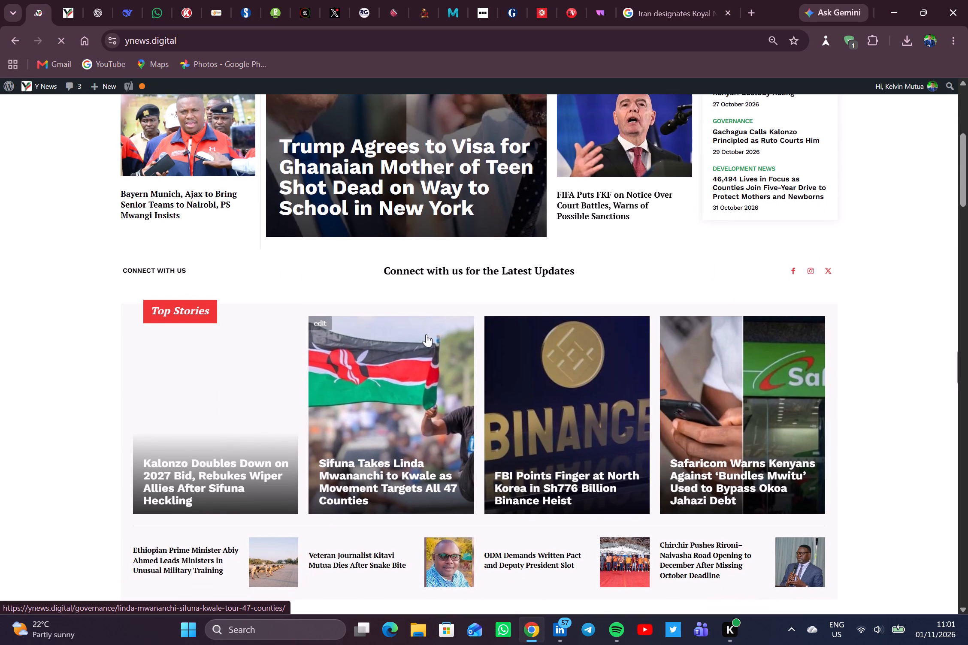
pyautogui.scroll(-3, 426, 334)
pyautogui.scroll(1, 426, 334)
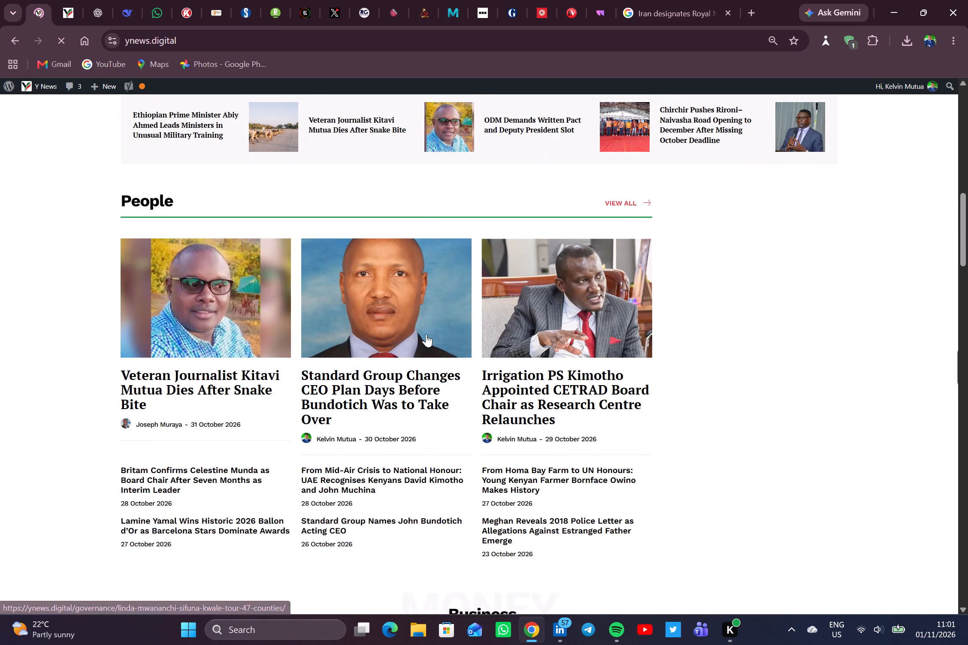
pyautogui.scroll(4, 426, 334)
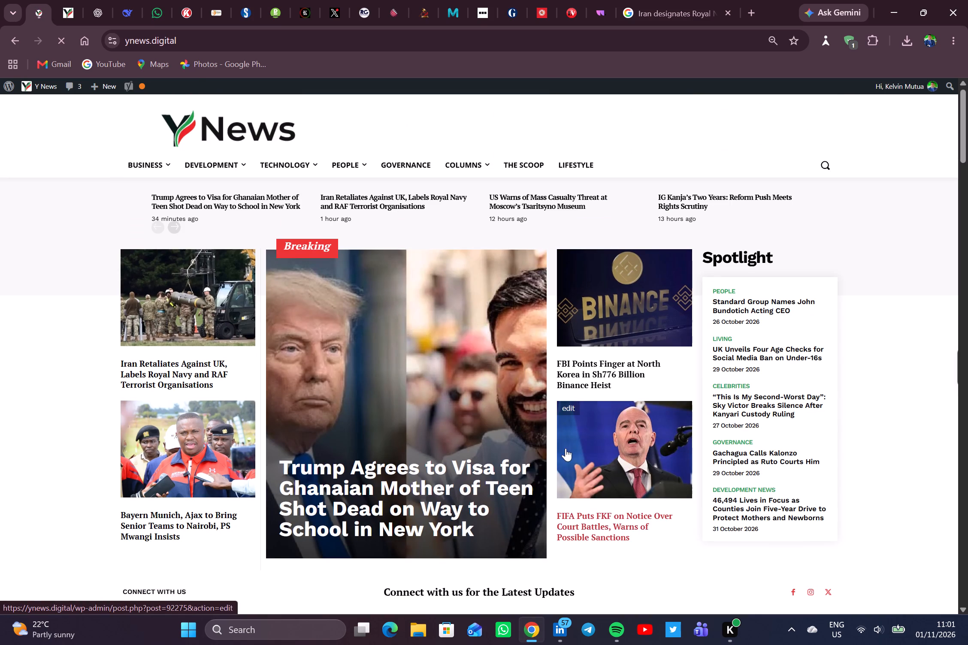
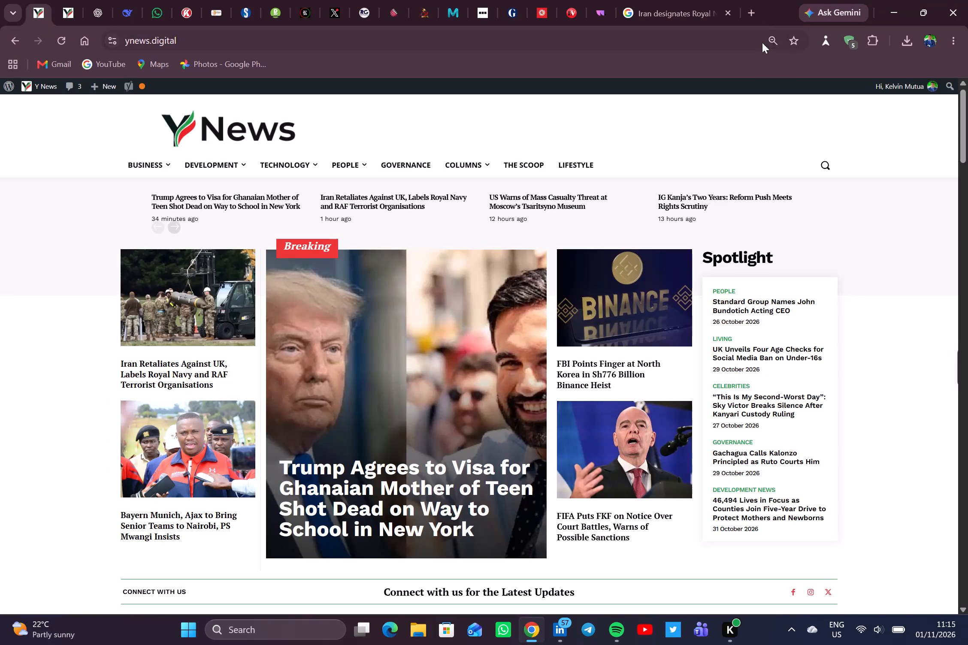
# Open a new browser tab alongside the Y News homepage.
pyautogui.click(752, 8)
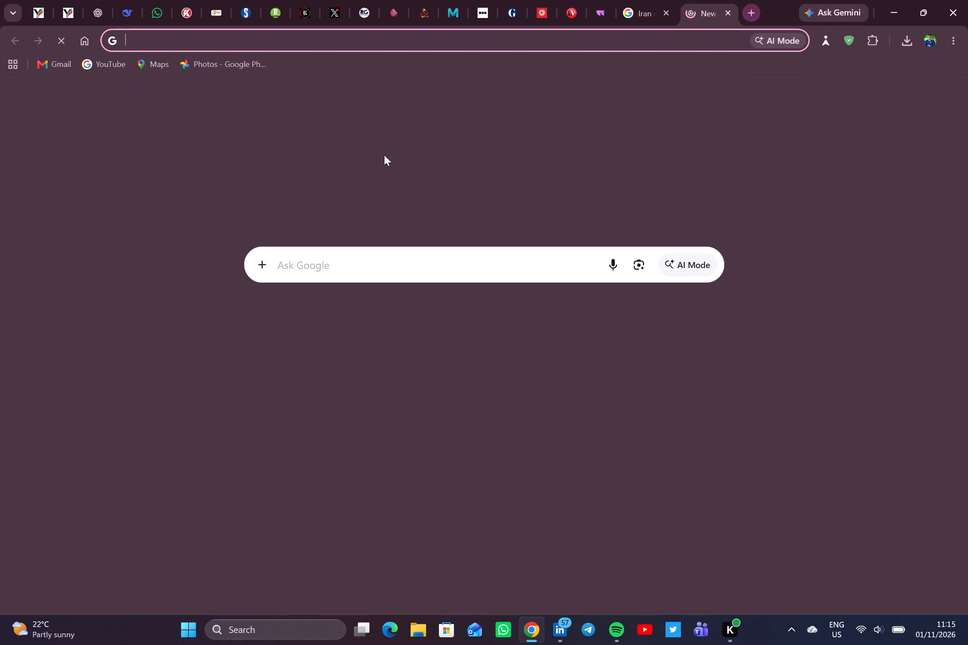